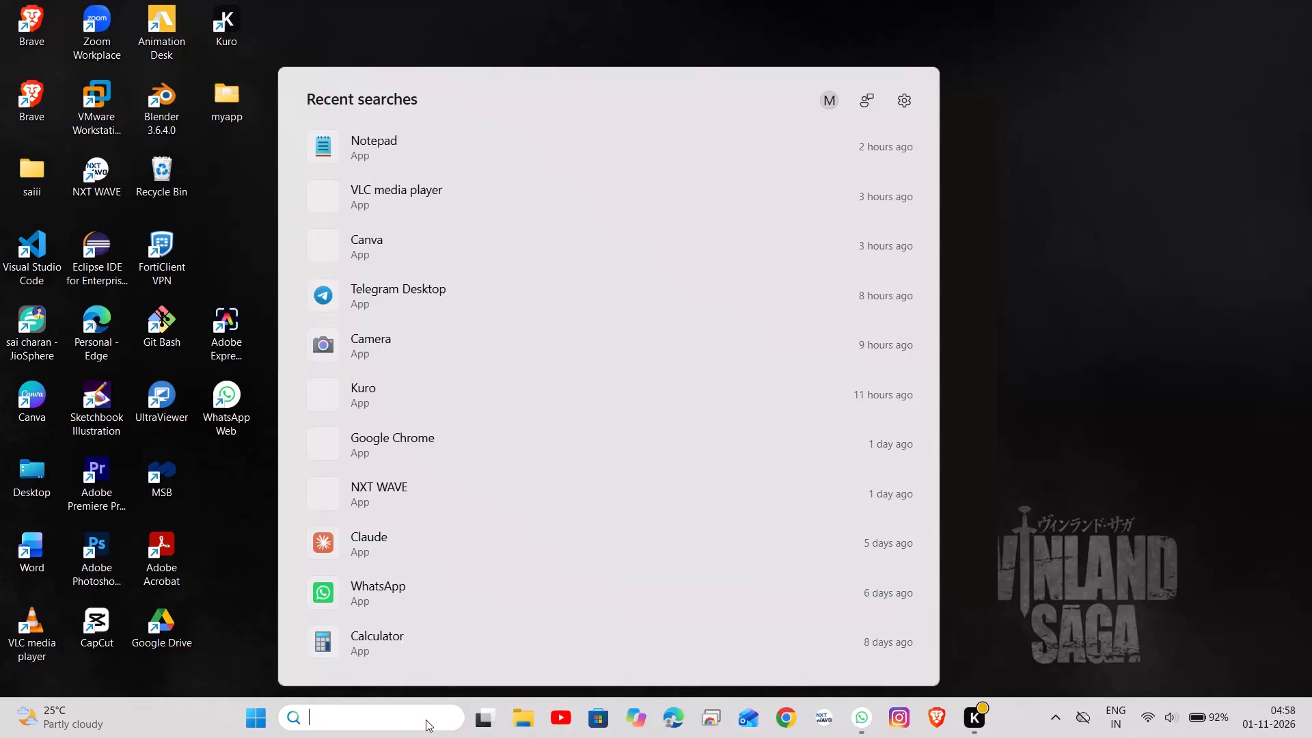
Open the Canva desktop app and dismiss the search overlay.
double_click(394, 208)
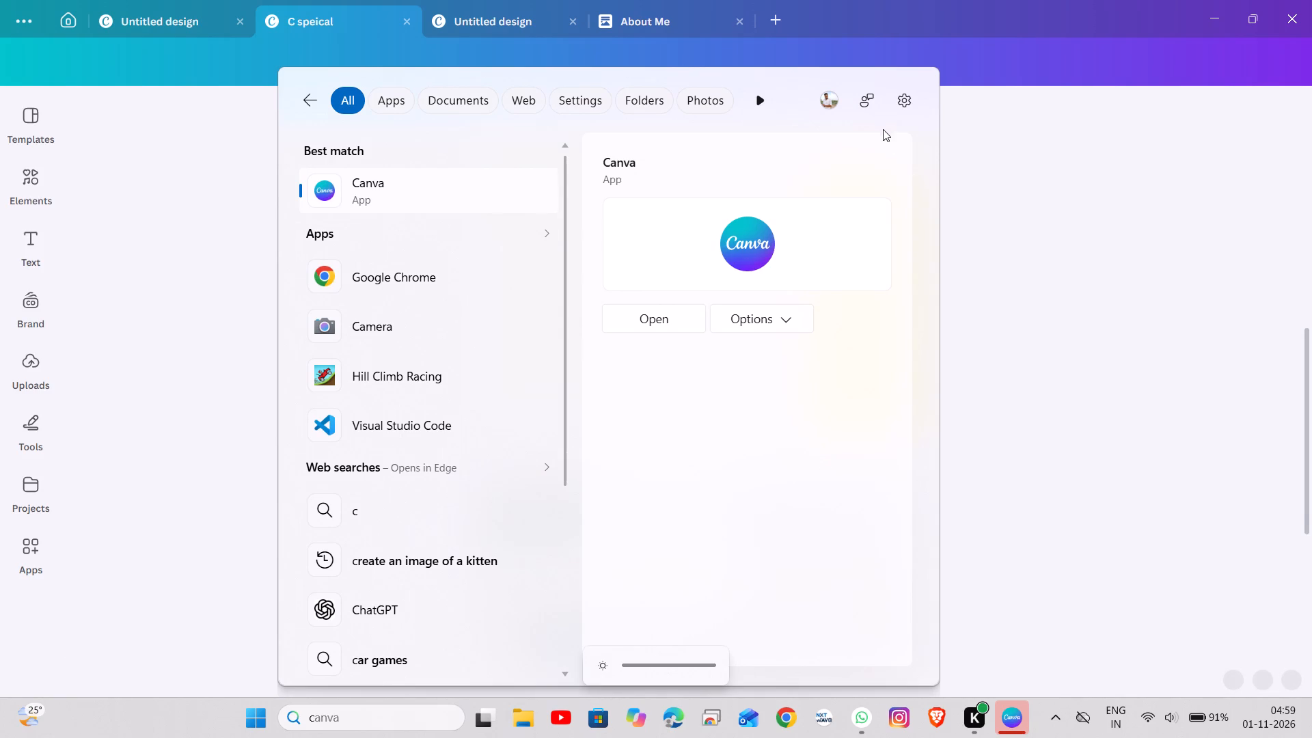
left_click(1008, 130)
Look through the open designs, viewing the second untitled design and the About Me document down to its What to Remember section.
left_click(691, 4)
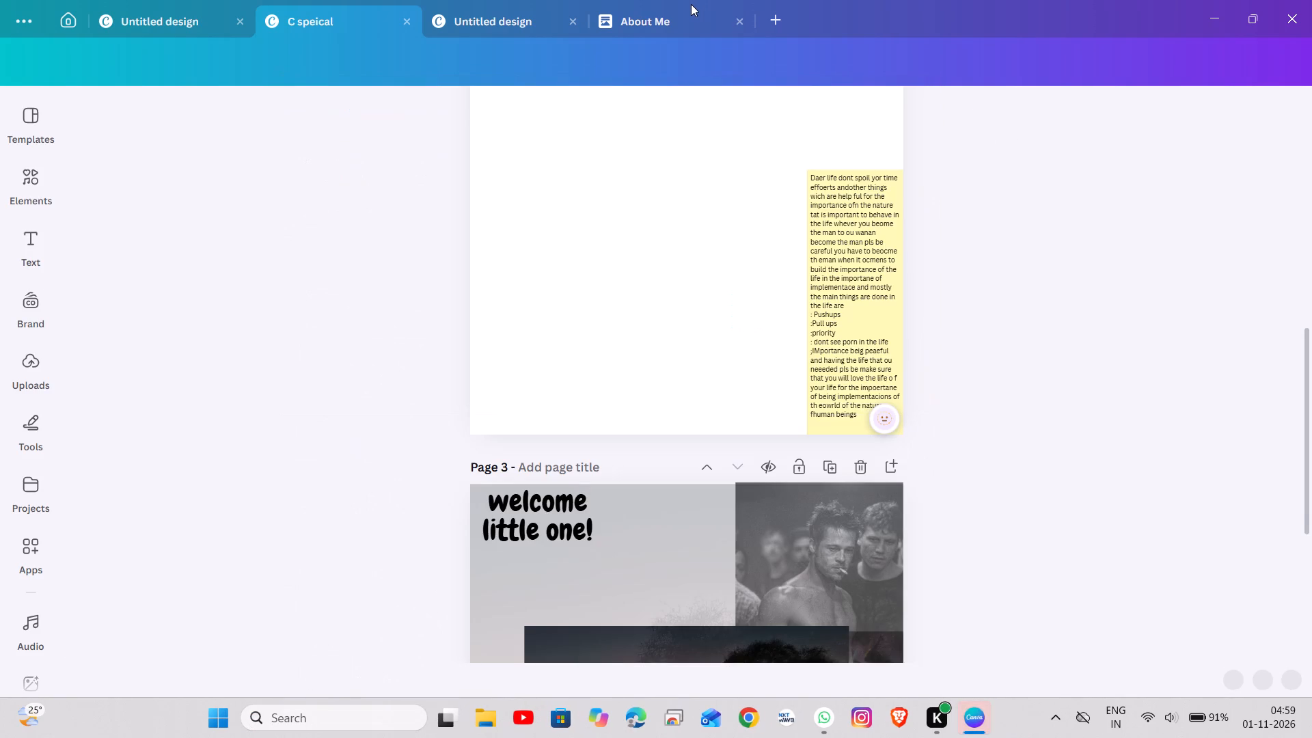
left_click(679, 9)
left_click(484, 27)
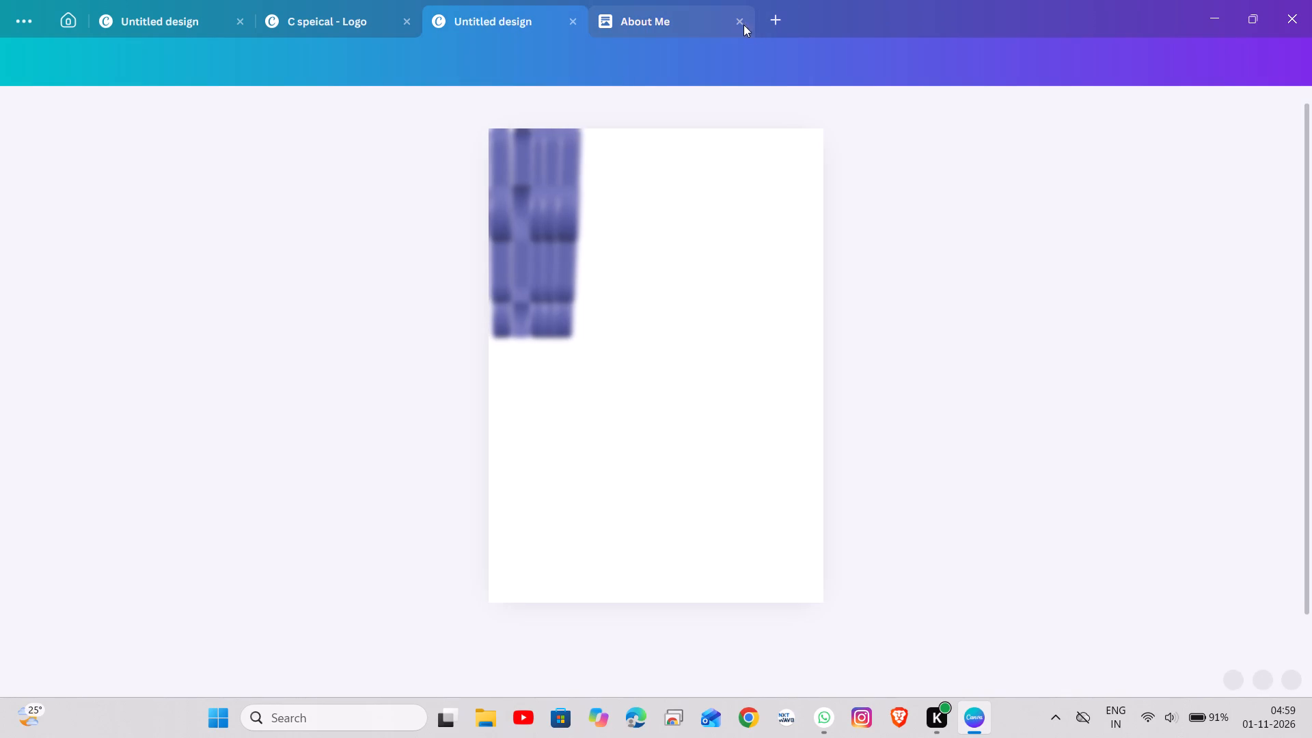
left_click(711, 6)
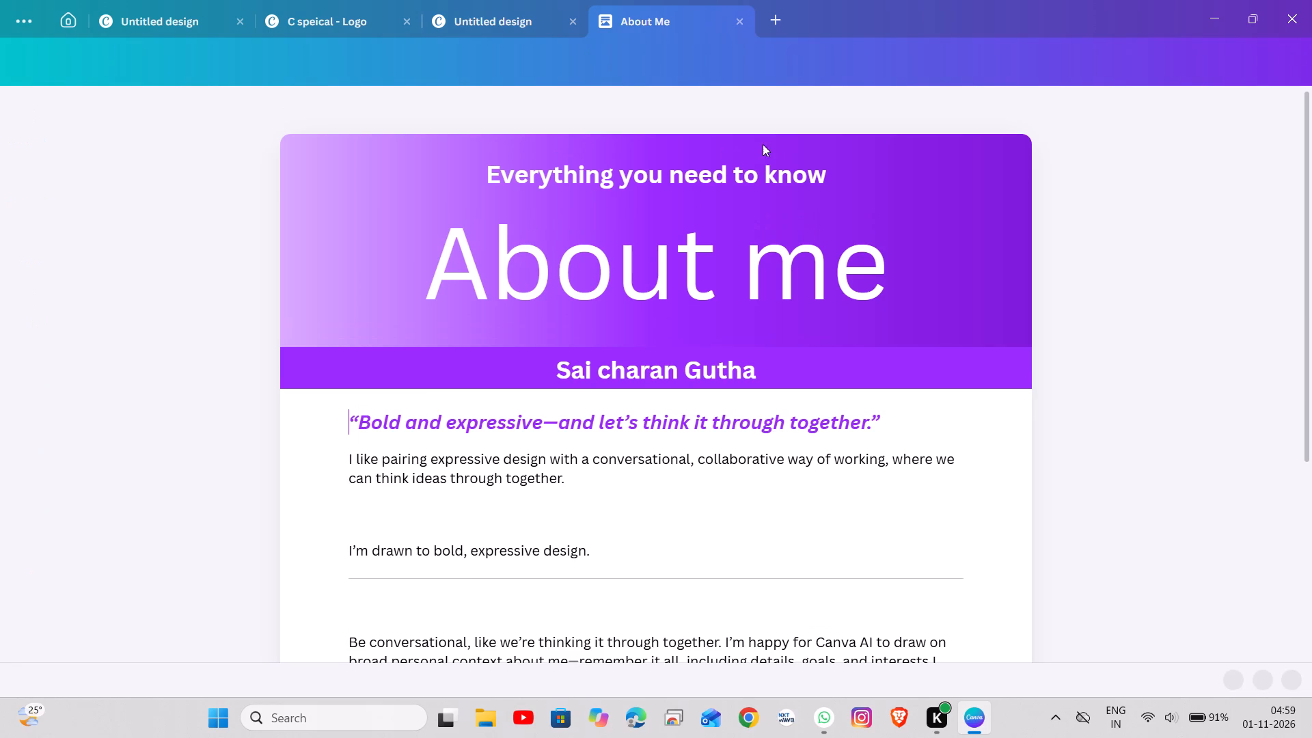
scroll(765, 305, "down", 8)
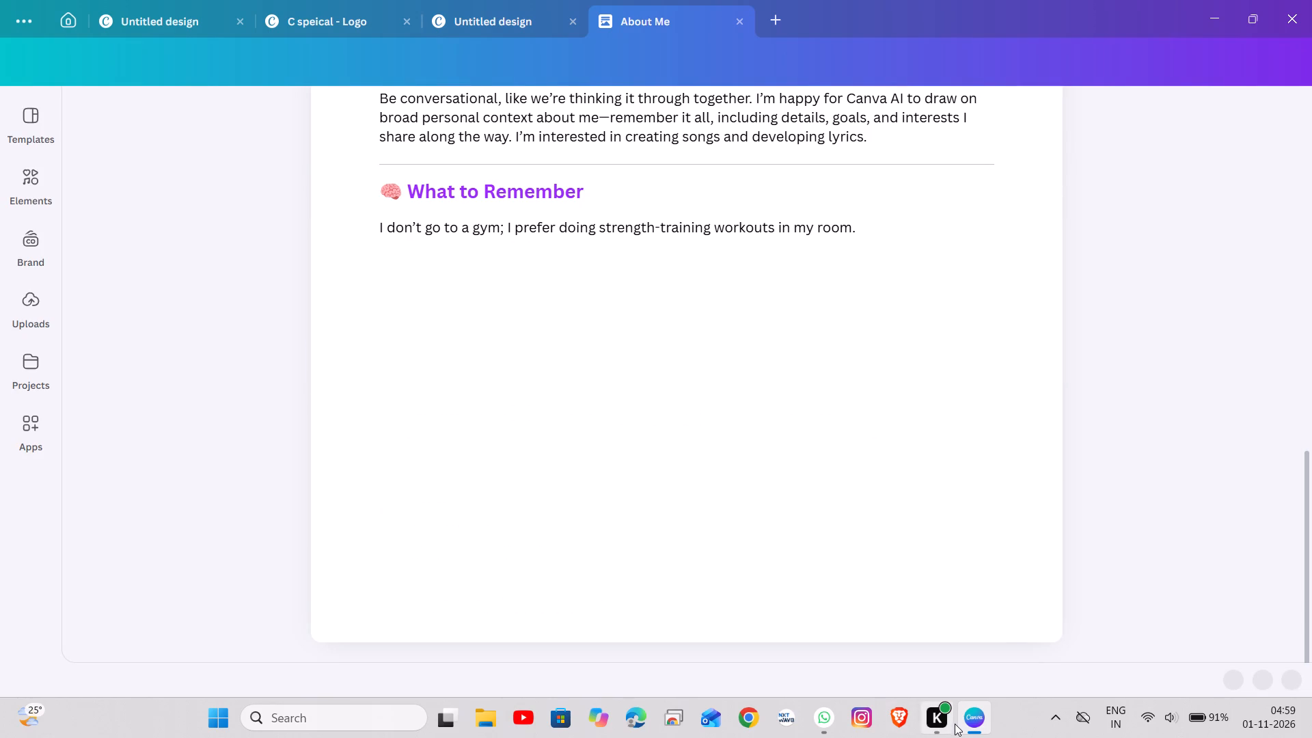
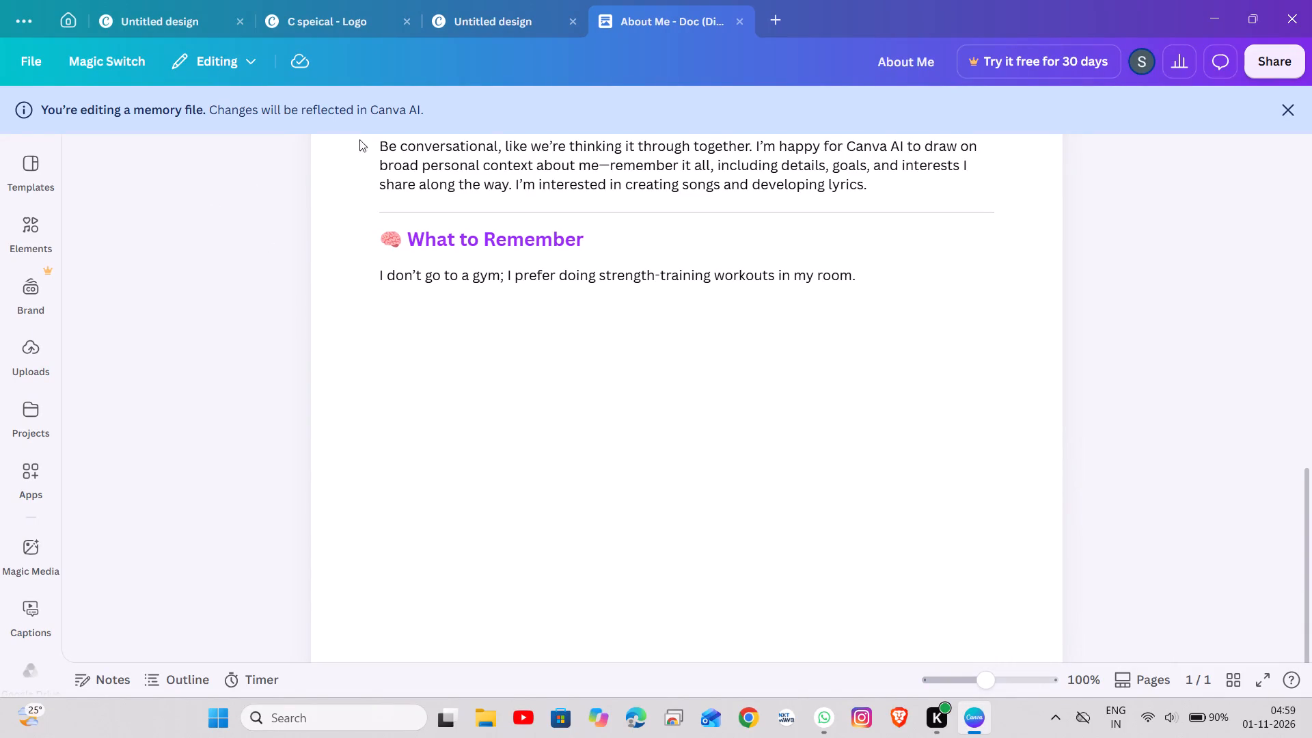
Switch to the open C speical logo design.
left_click(366, 106)
left_click(340, 0)
left_click(340, 6)
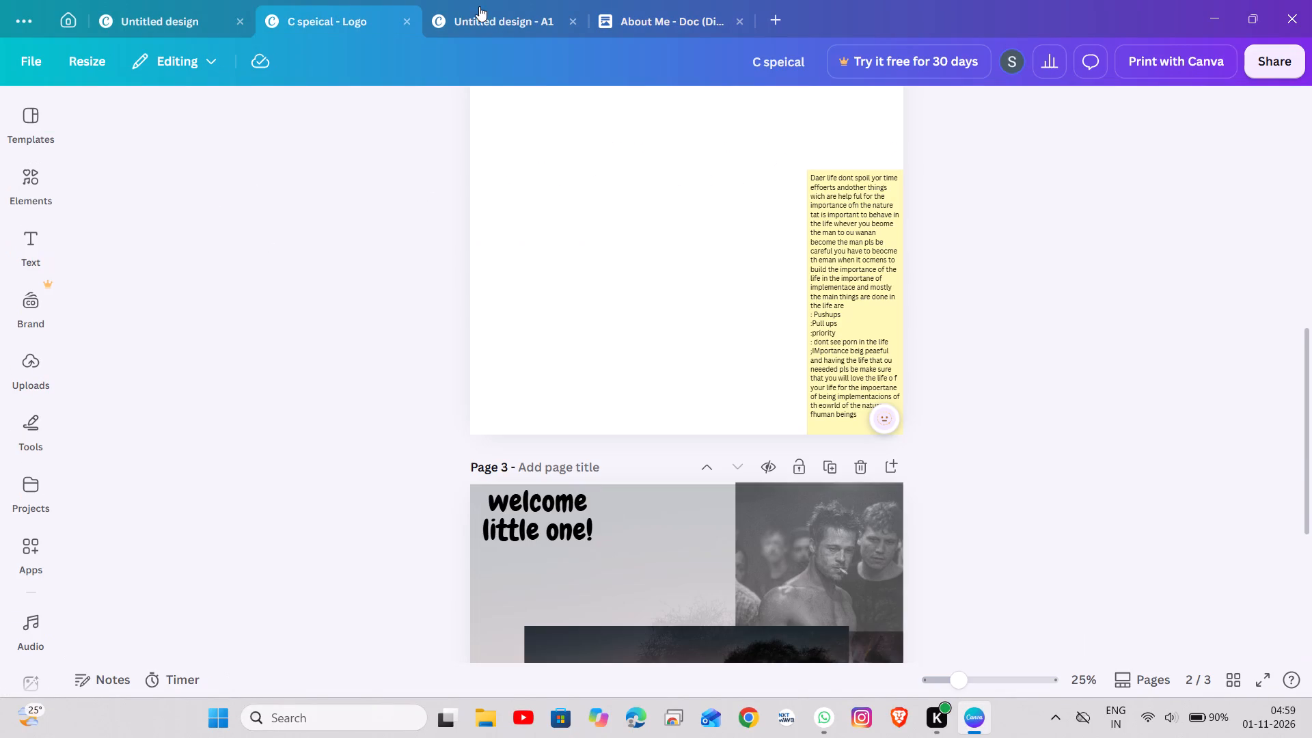
left_click(488, 2)
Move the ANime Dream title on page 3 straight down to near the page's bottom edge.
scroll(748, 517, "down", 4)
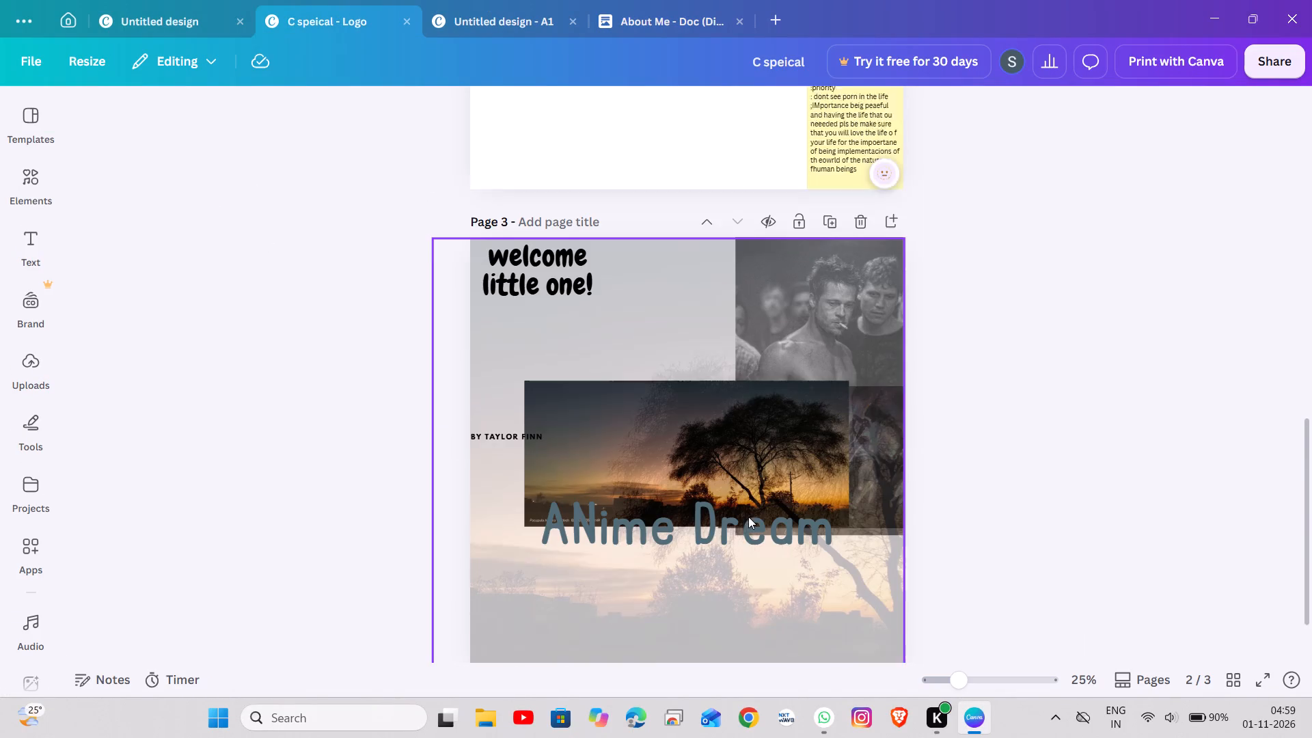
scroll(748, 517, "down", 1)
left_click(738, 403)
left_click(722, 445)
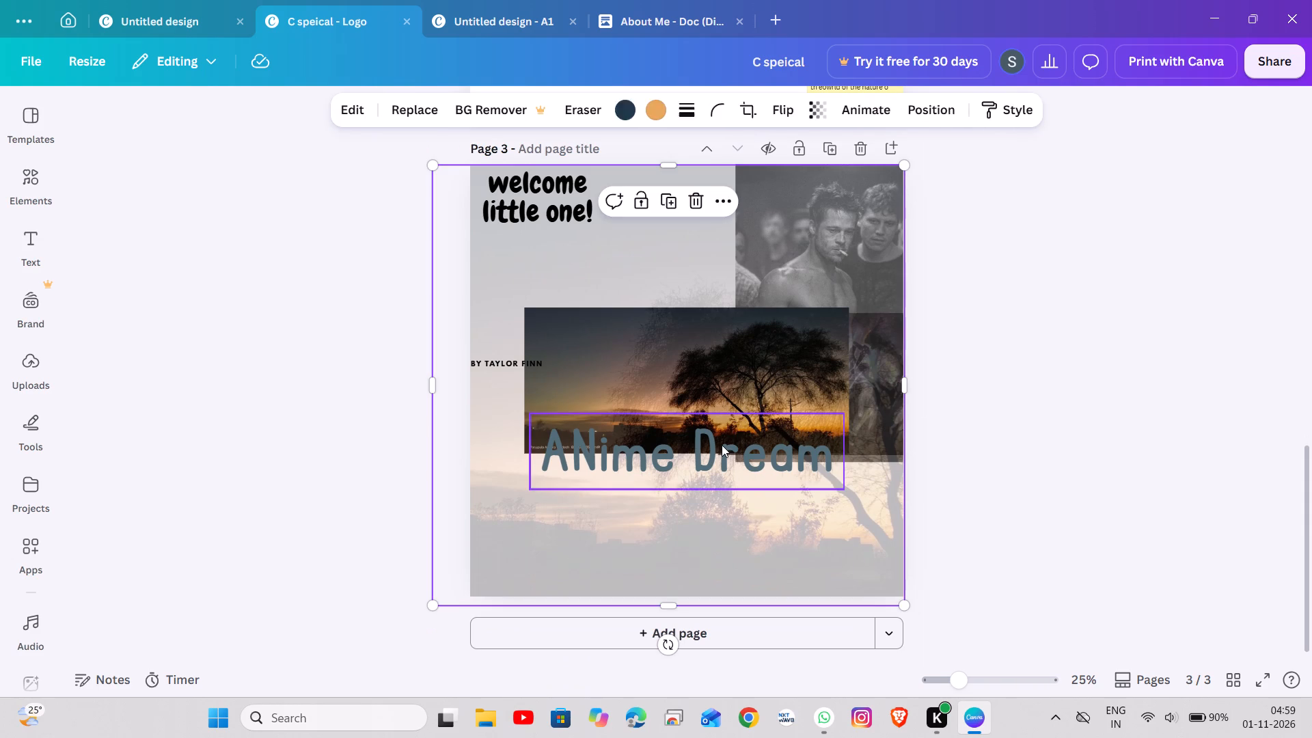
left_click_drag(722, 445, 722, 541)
Remove the faded full-page sunset image by moving it off page 3, leaving the plain page background.
left_click(715, 375)
left_click_drag(715, 375, 688, 377)
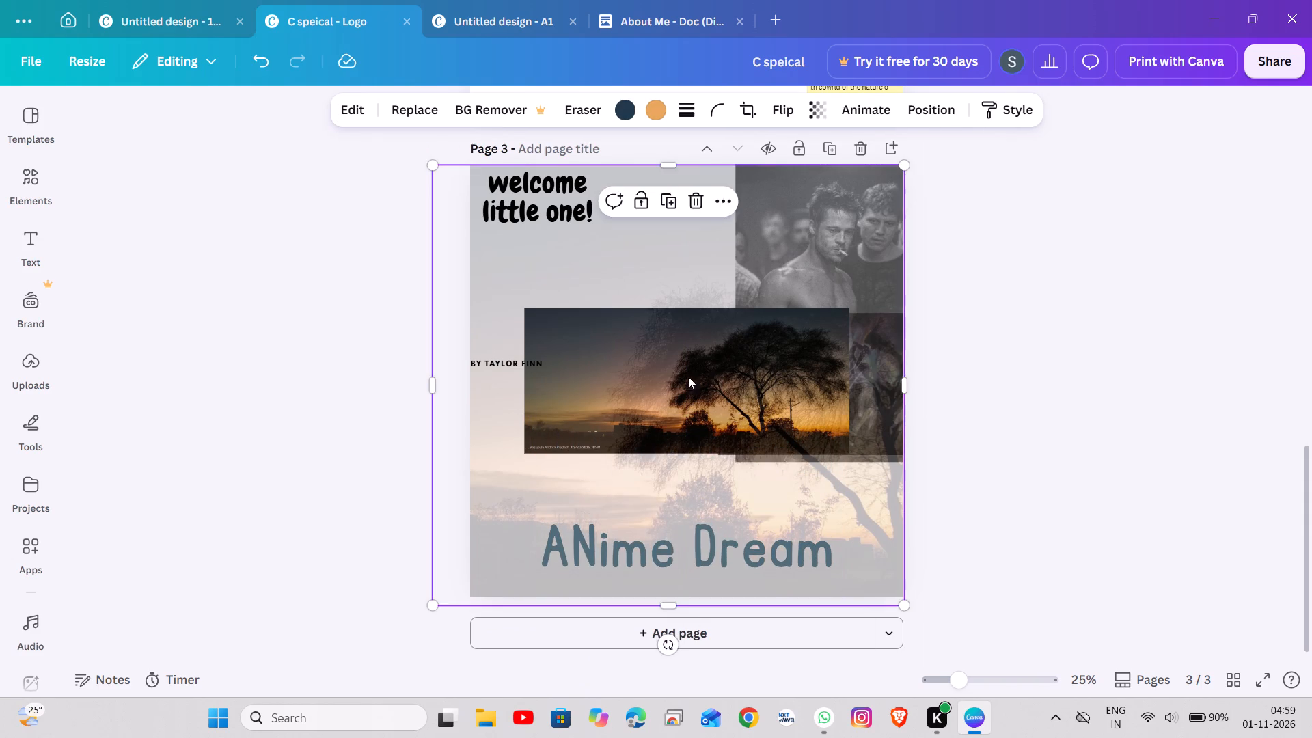
left_click_drag(688, 377, 269, 447)
left_click(500, 427)
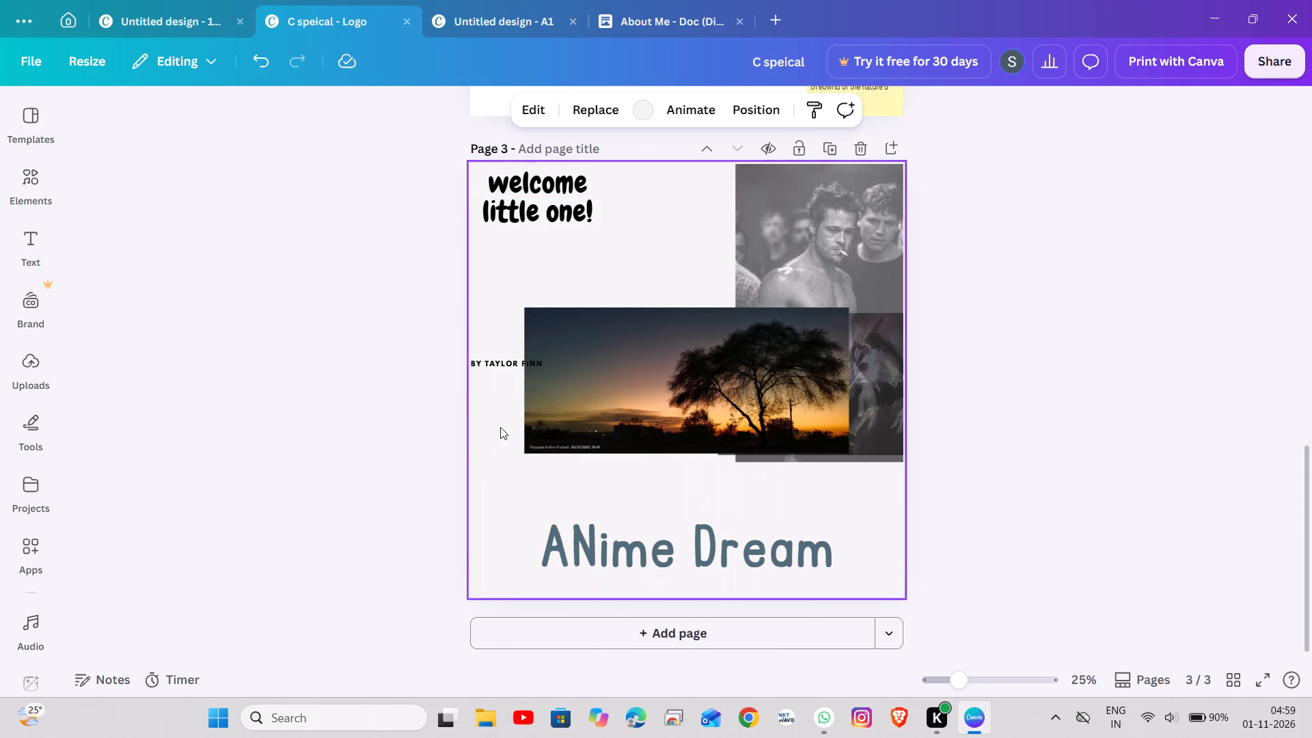
Enlarge the dark sunset tree photo to about 3,923 wide, stretch its height, and position it so the tree fills page 3.
left_click(613, 402)
left_click_drag(613, 402, 640, 305)
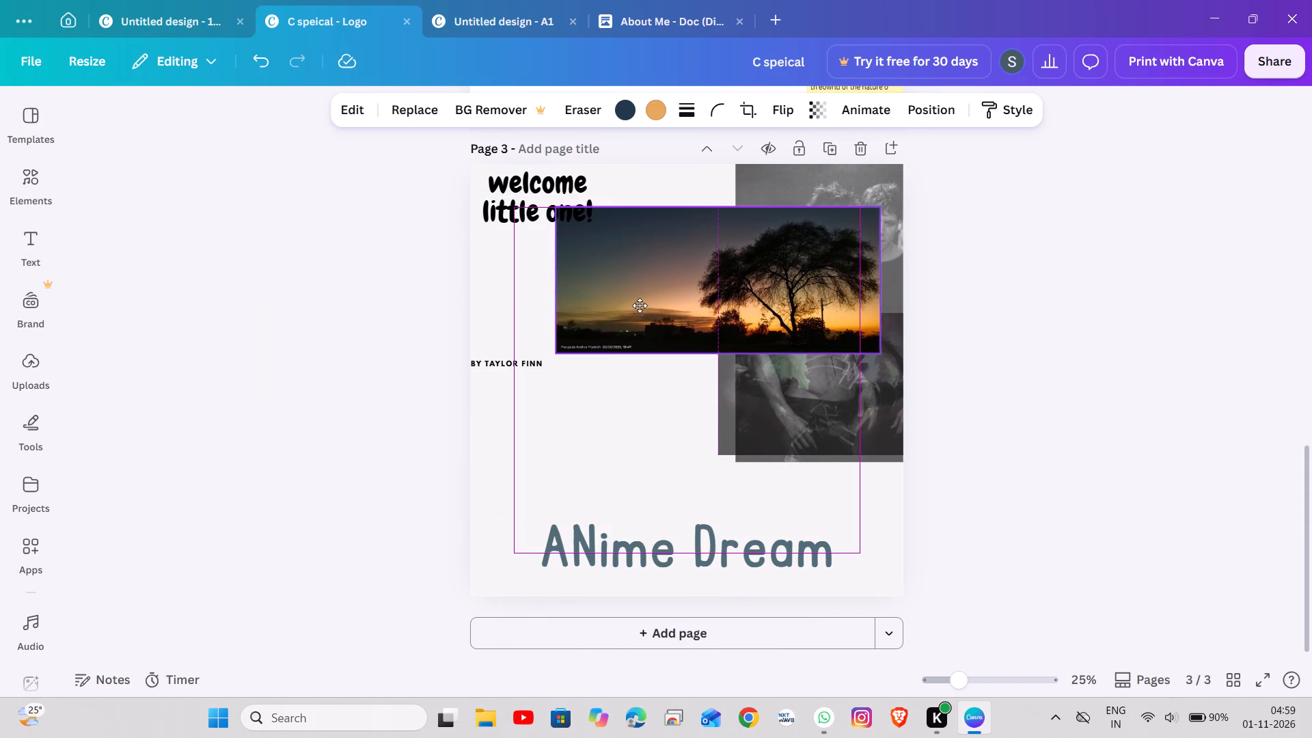
left_click_drag(640, 305, 589, 344)
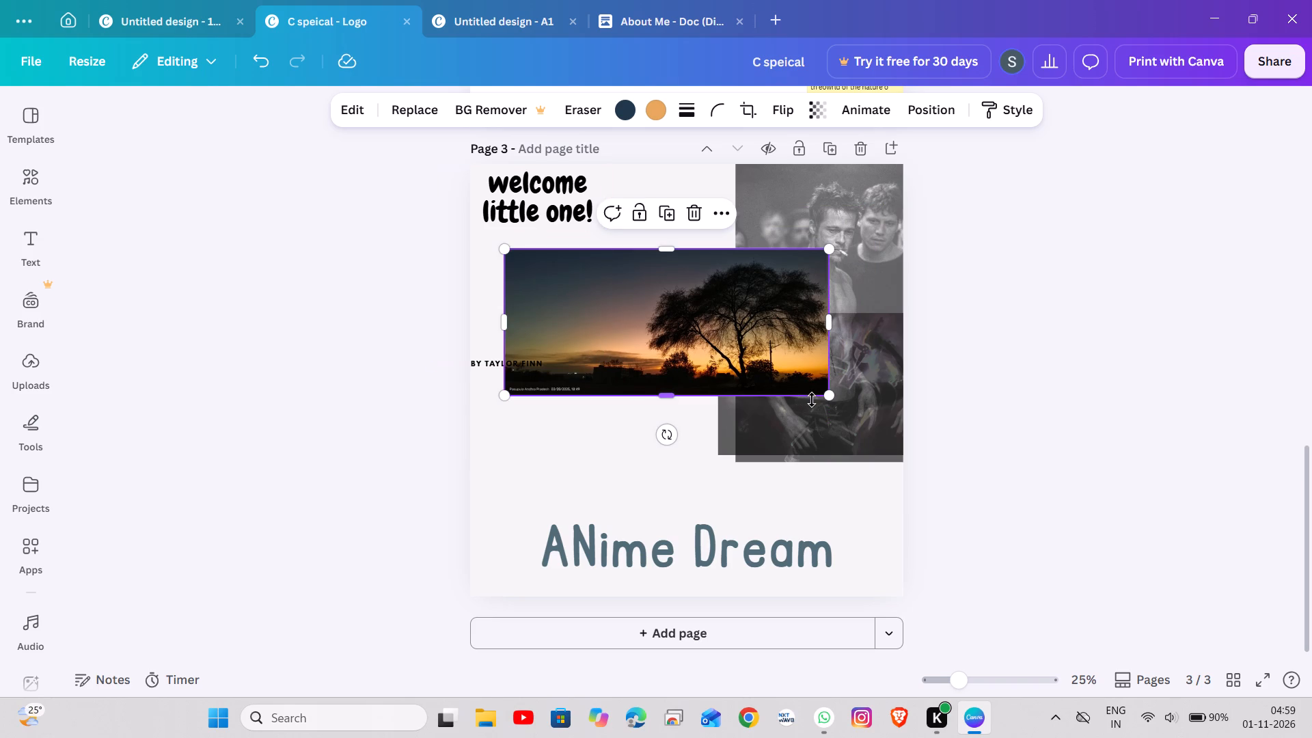
left_click_drag(828, 394, 1233, 737)
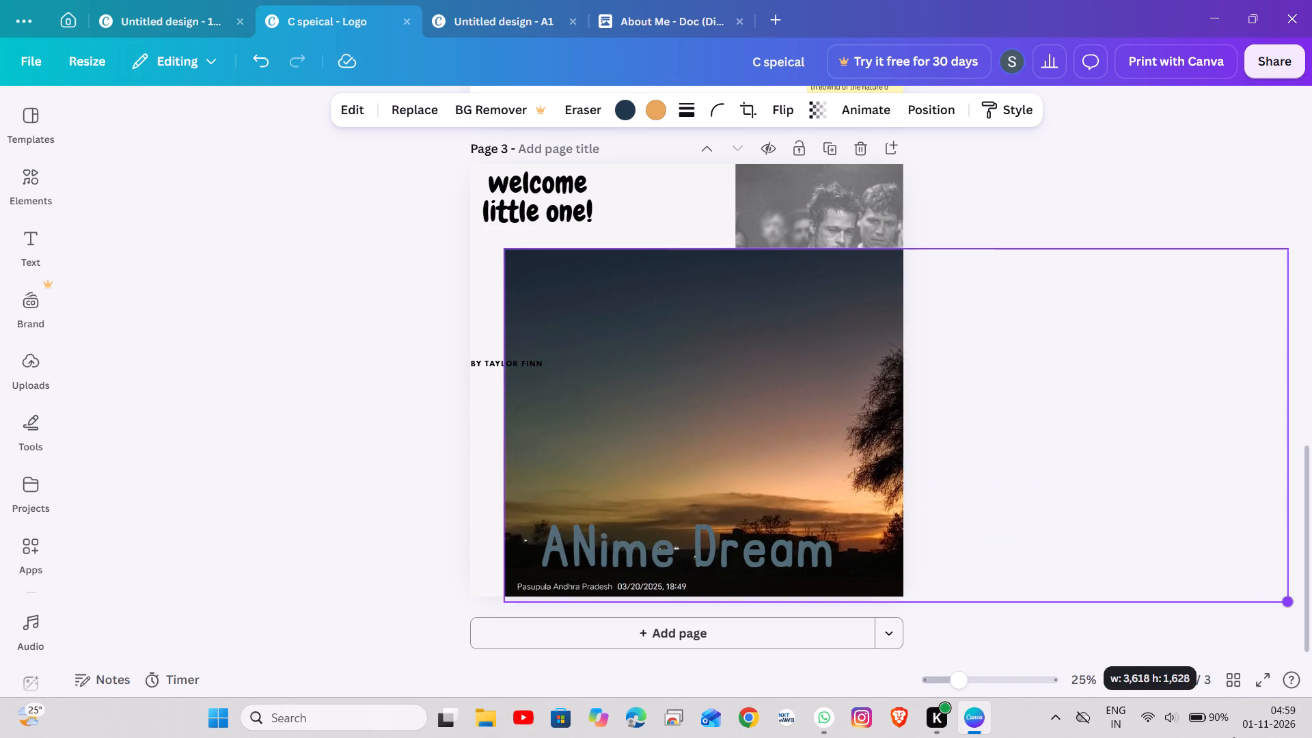
left_click_drag(1233, 737, 1304, 737)
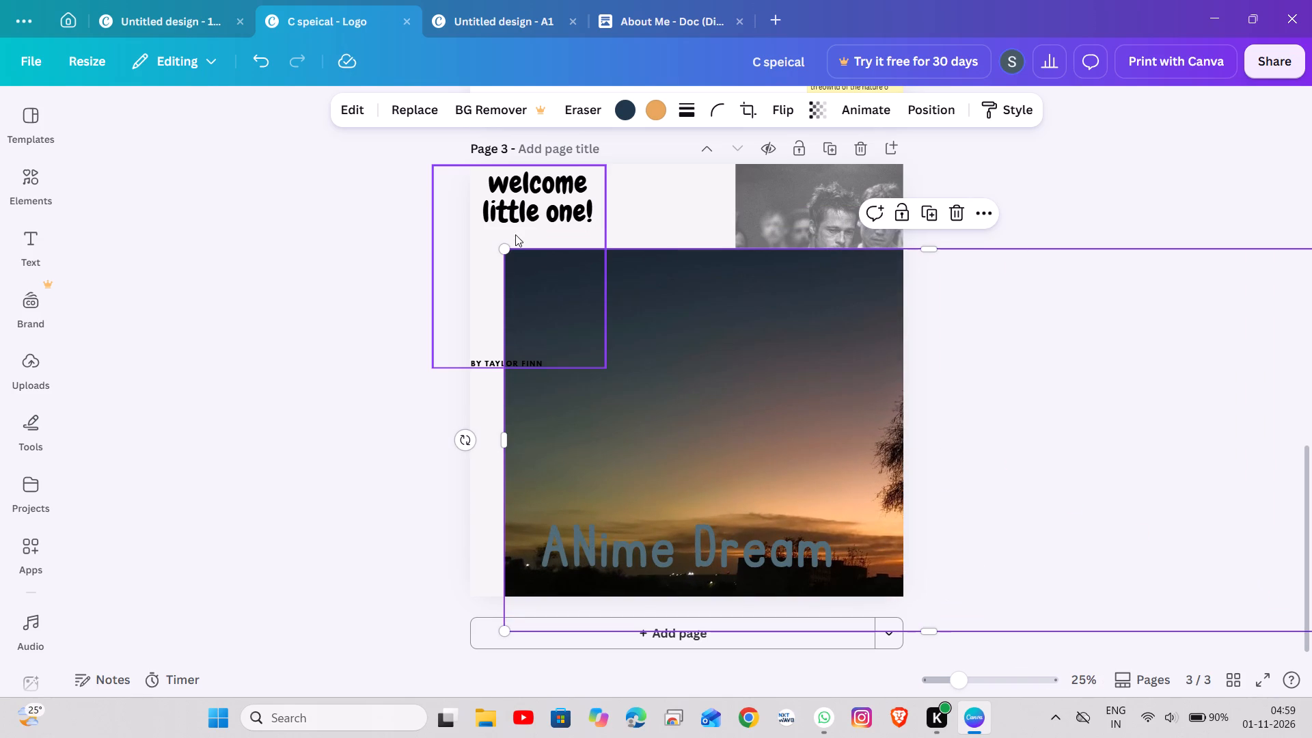
left_click_drag(549, 279, 396, 172)
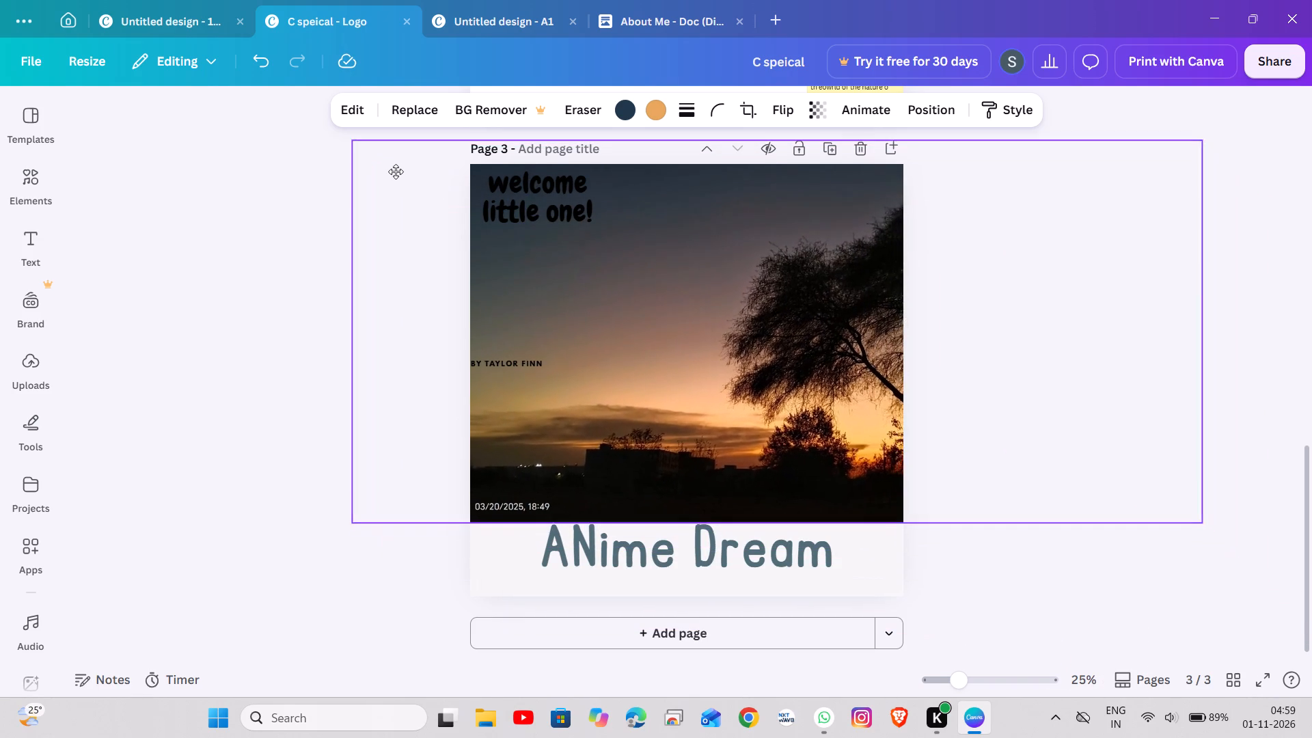
left_click_drag(396, 172, 383, 163)
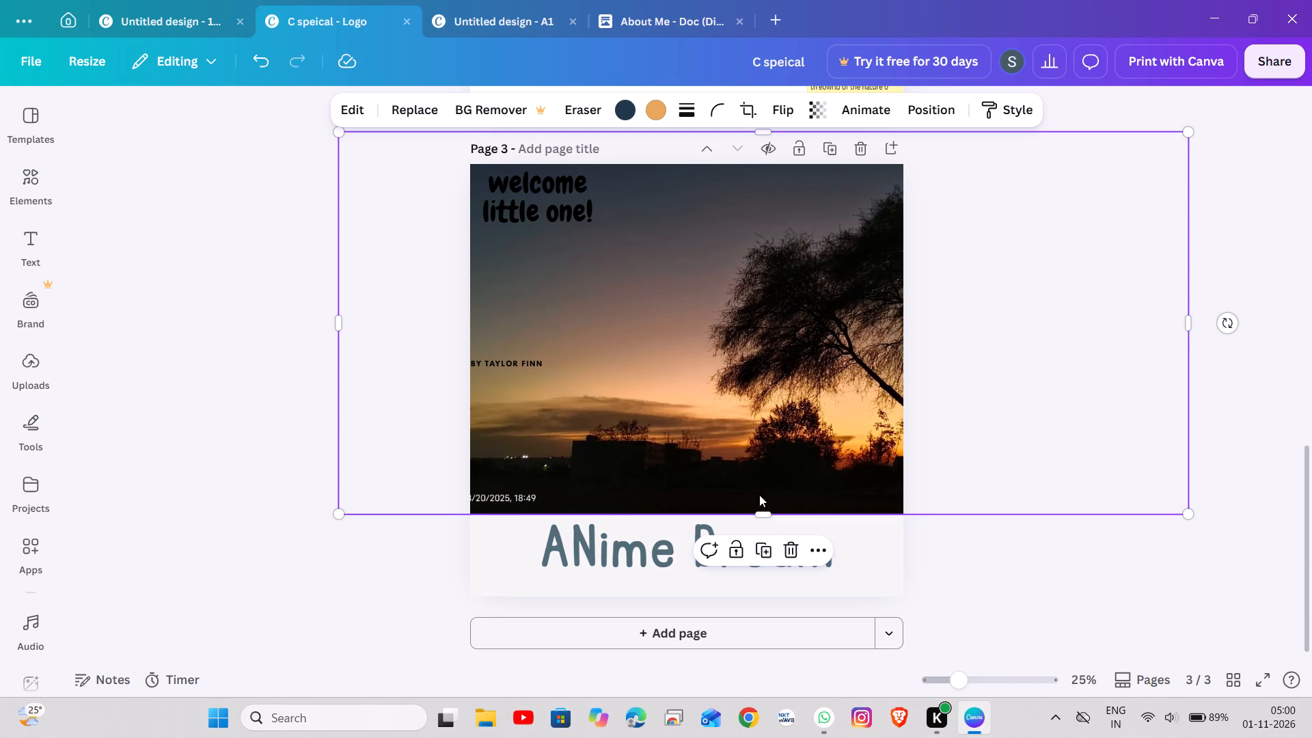
left_click_drag(763, 517, 763, 653)
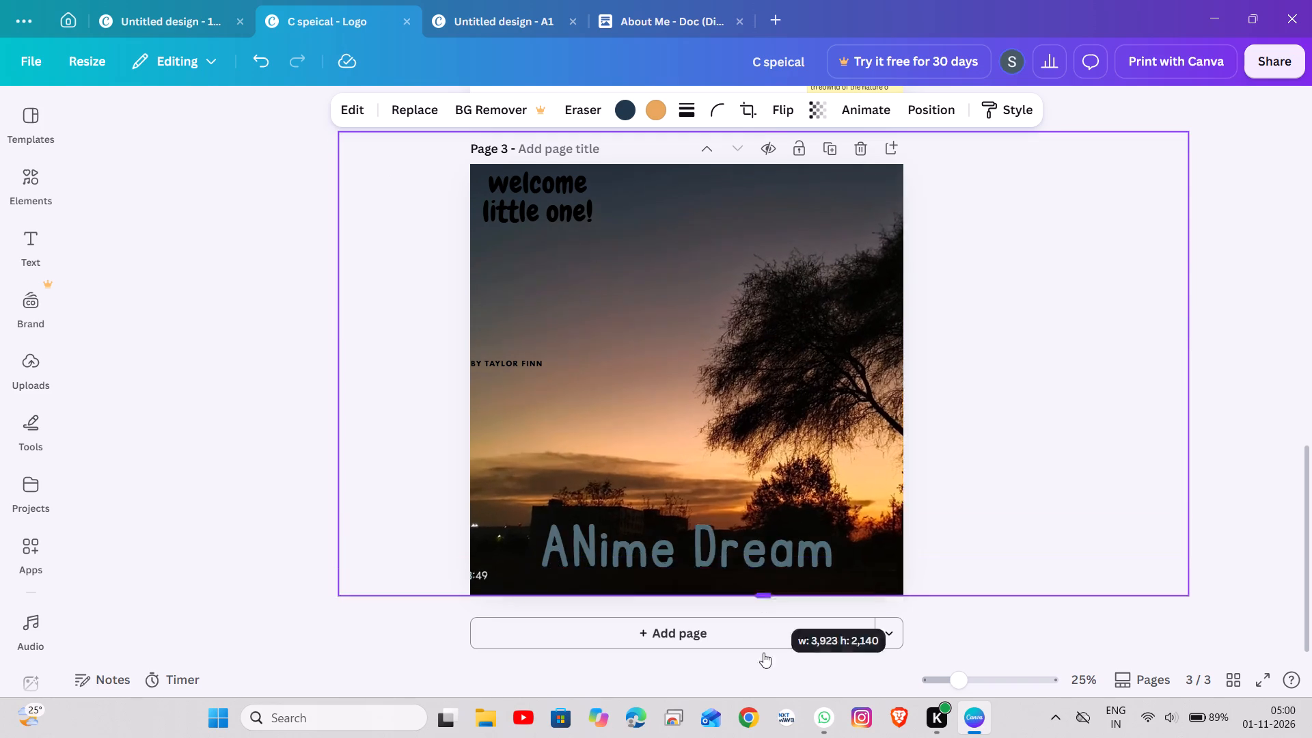
left_click_drag(763, 653, 763, 683)
left_click_drag(728, 236, 683, 204)
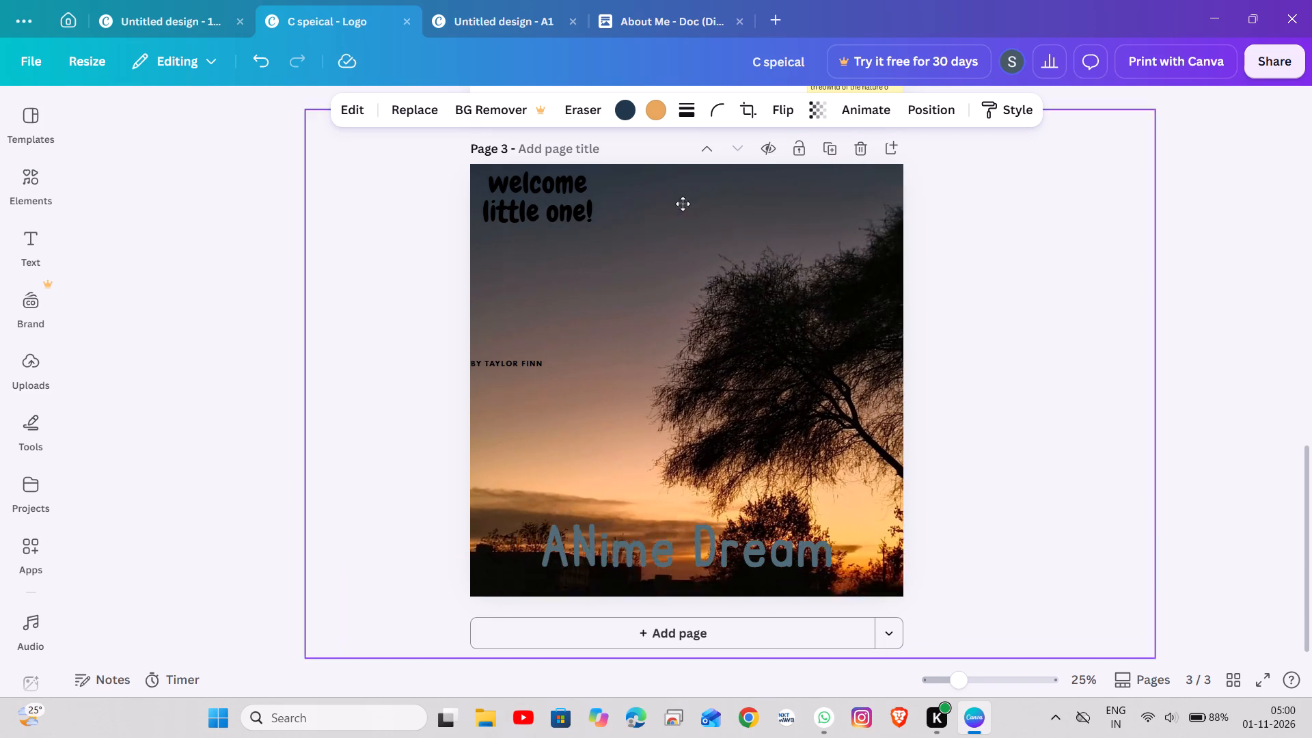
left_click_drag(683, 204, 512, 187)
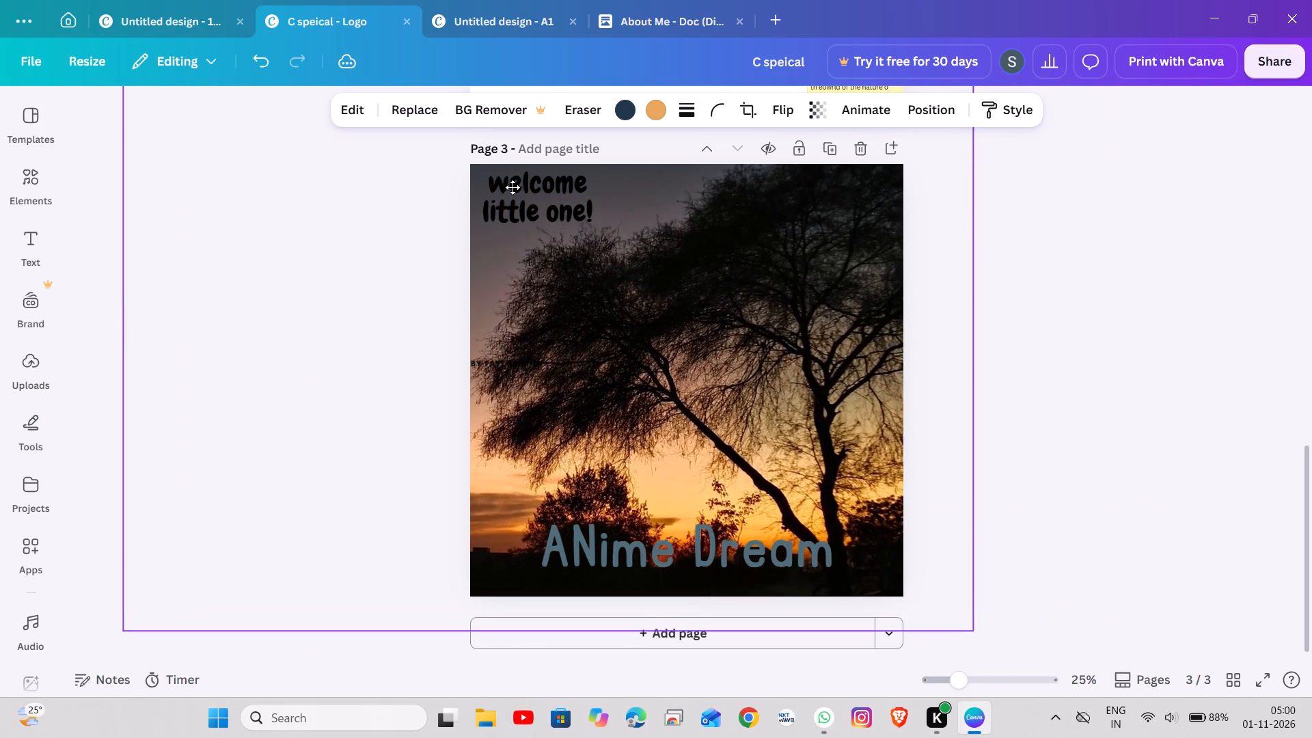
left_click_drag(512, 187, 499, 188)
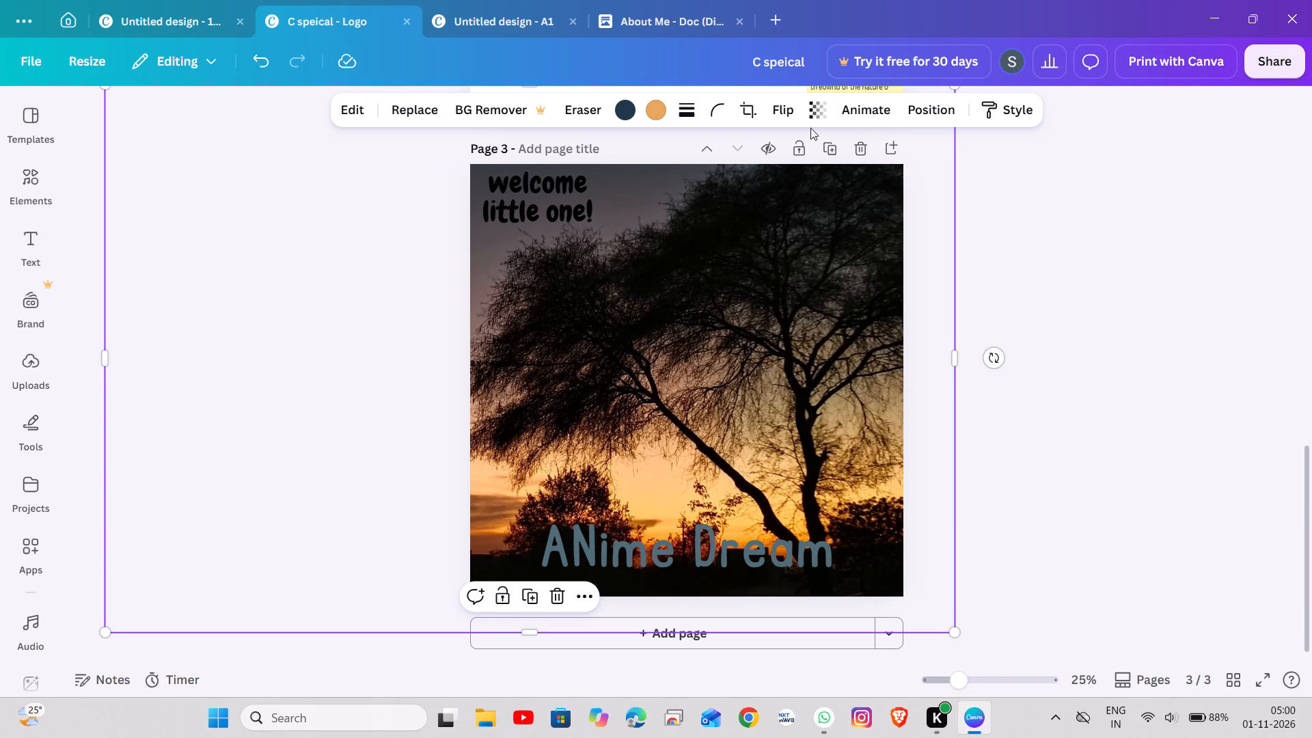
Make the enlarged sunset photo roughly half transparent so the pictures behind it show through.
left_click(810, 116)
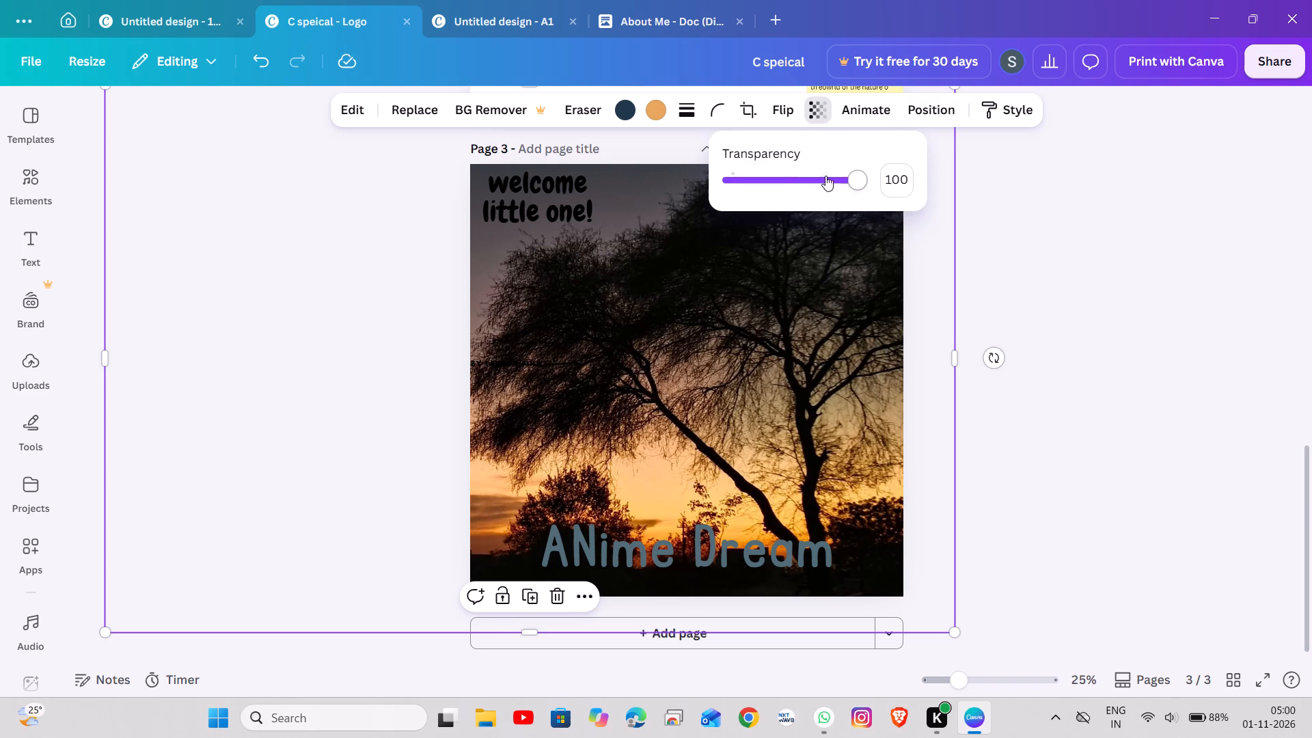
left_click_drag(856, 178, 832, 187)
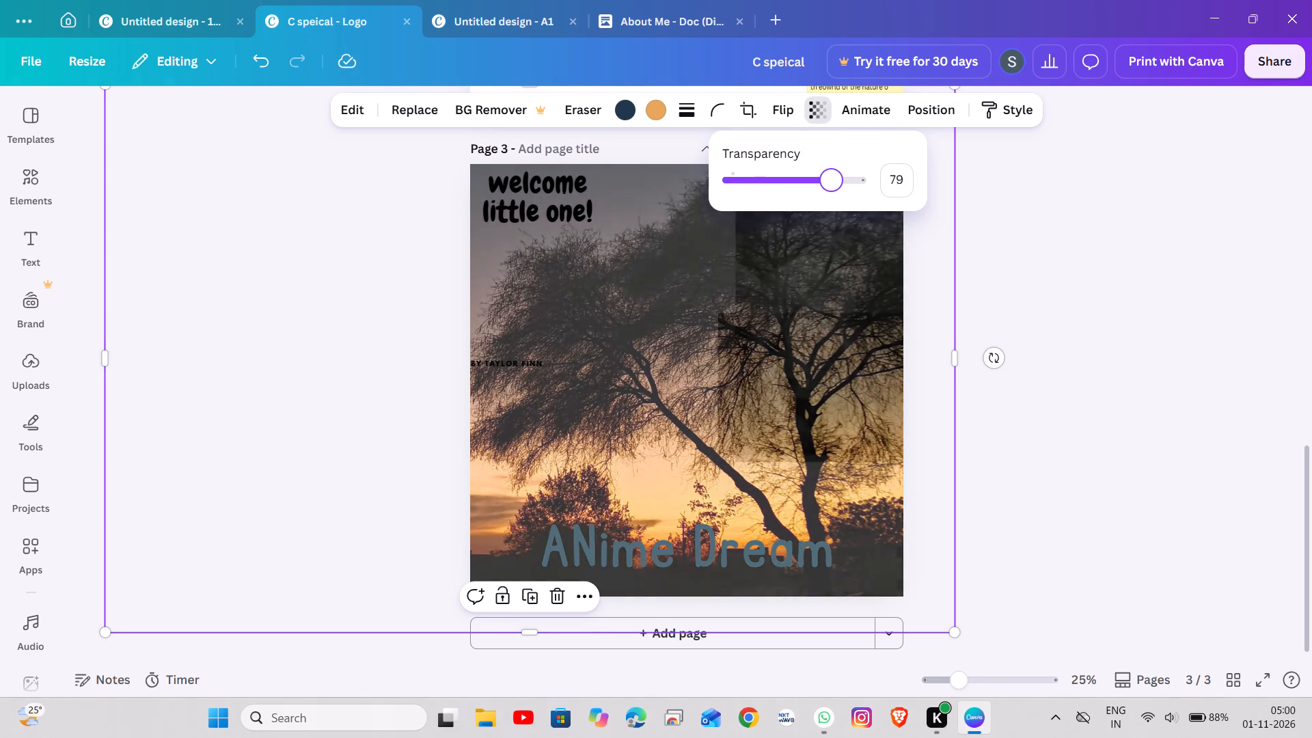
left_click_drag(832, 187, 808, 208)
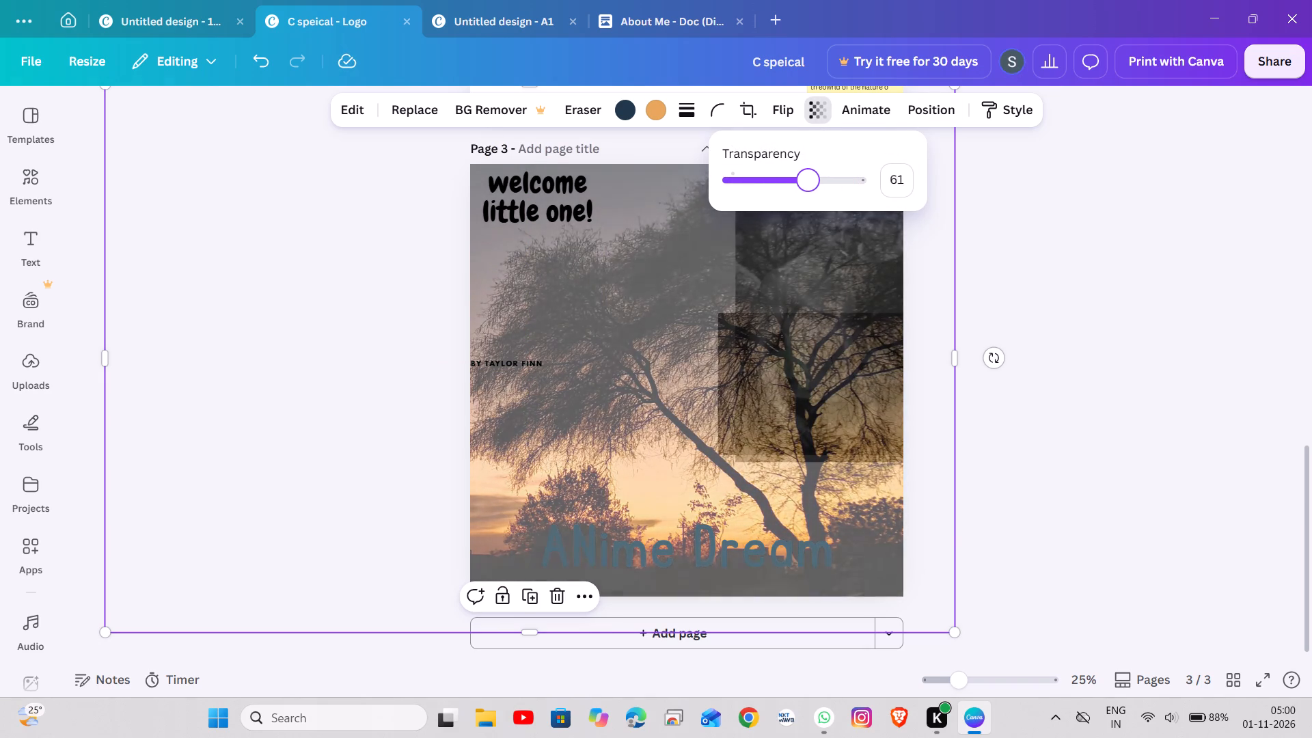
left_click_drag(808, 208, 787, 242)
left_click(1043, 234)
left_click(693, 363)
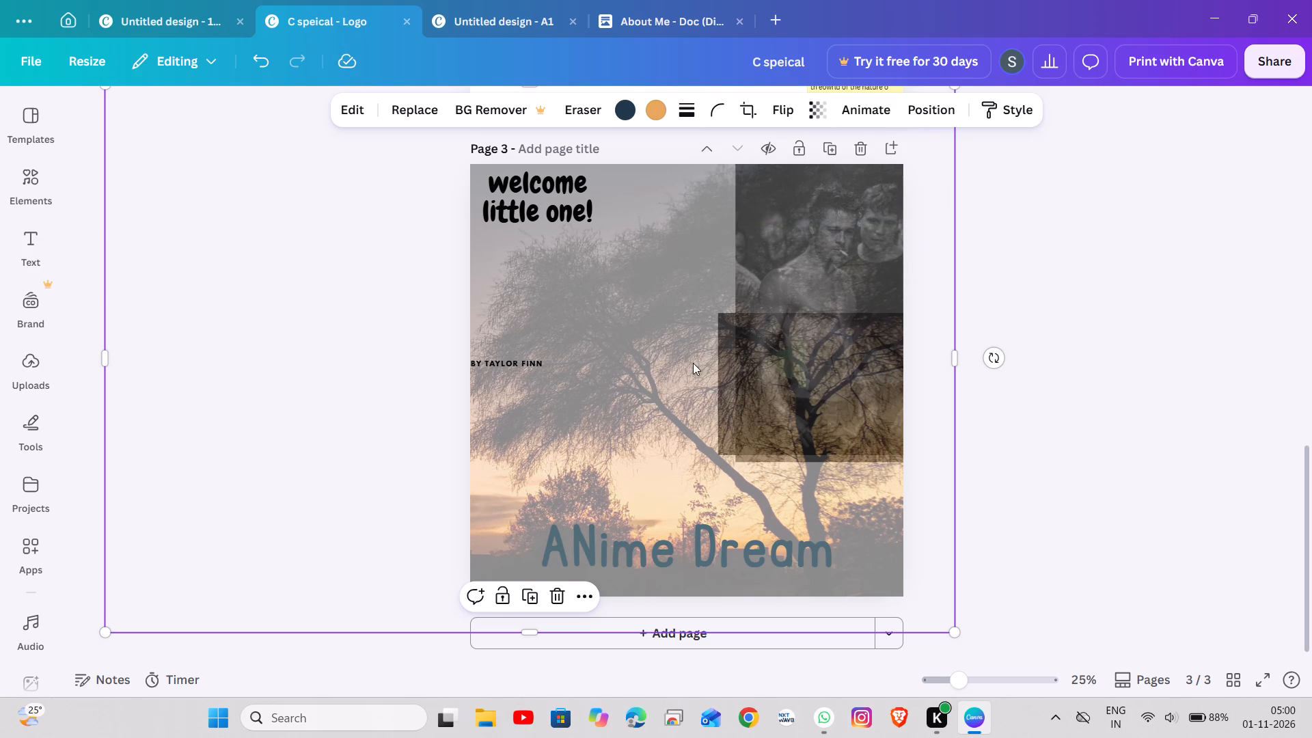
left_click(426, 276)
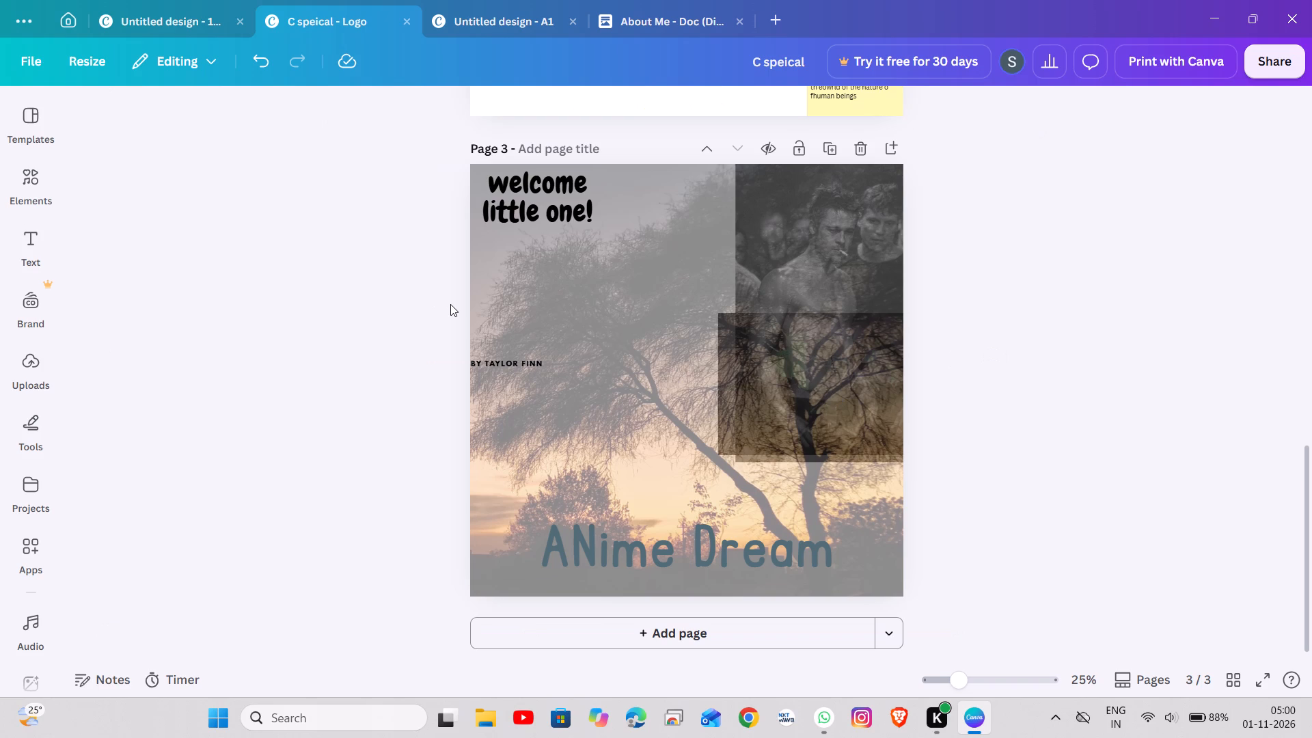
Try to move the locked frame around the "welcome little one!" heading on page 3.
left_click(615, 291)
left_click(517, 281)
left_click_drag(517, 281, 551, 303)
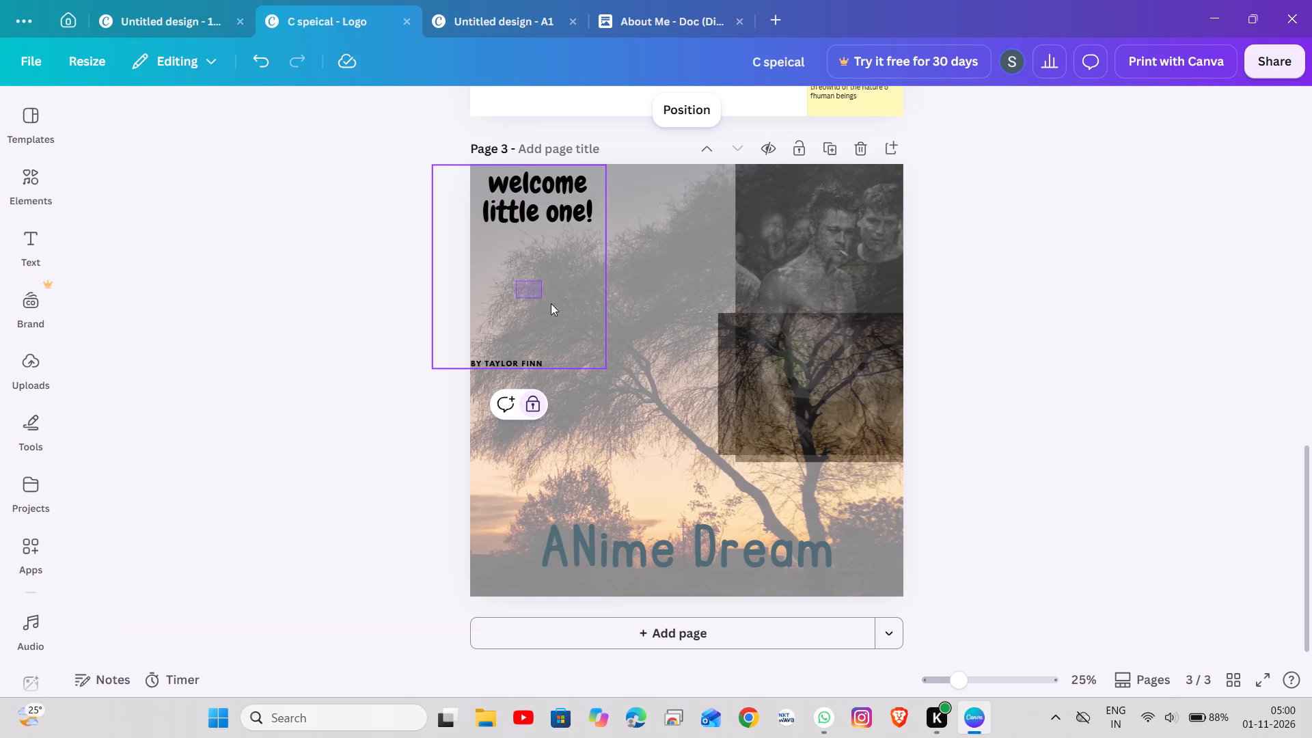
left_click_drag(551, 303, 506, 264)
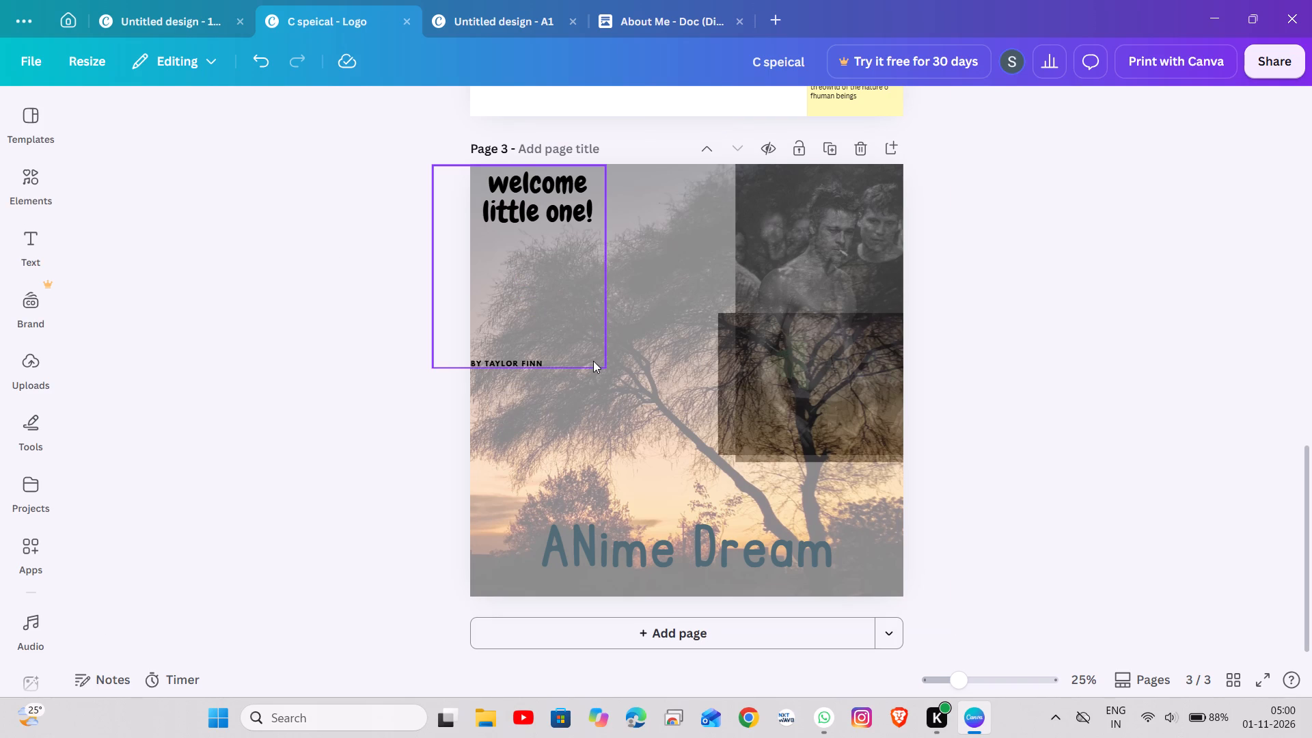
Move the ANime Dream title slightly up page 3, to just below the overlapping black-and-white pictures.
scroll(593, 361, "down", 3)
left_click(700, 546)
left_click(683, 545)
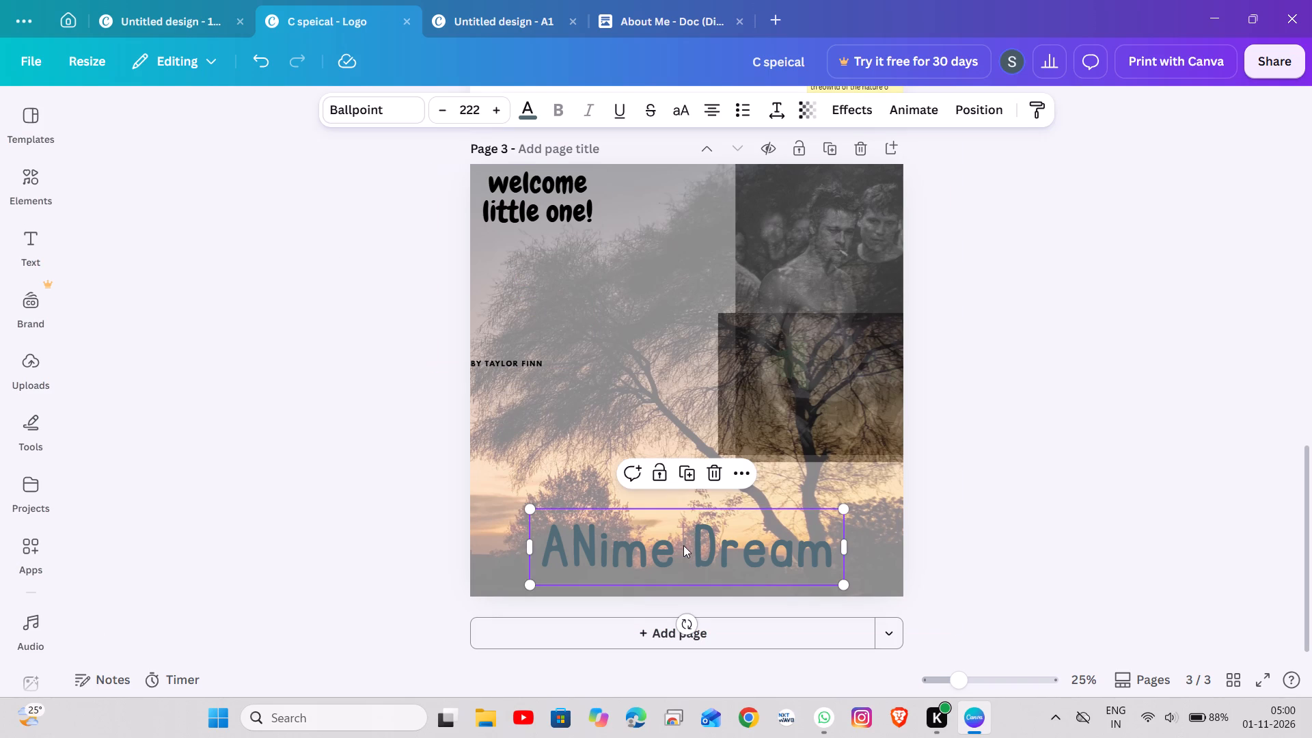
left_click_drag(683, 545, 648, 489)
left_click(741, 557)
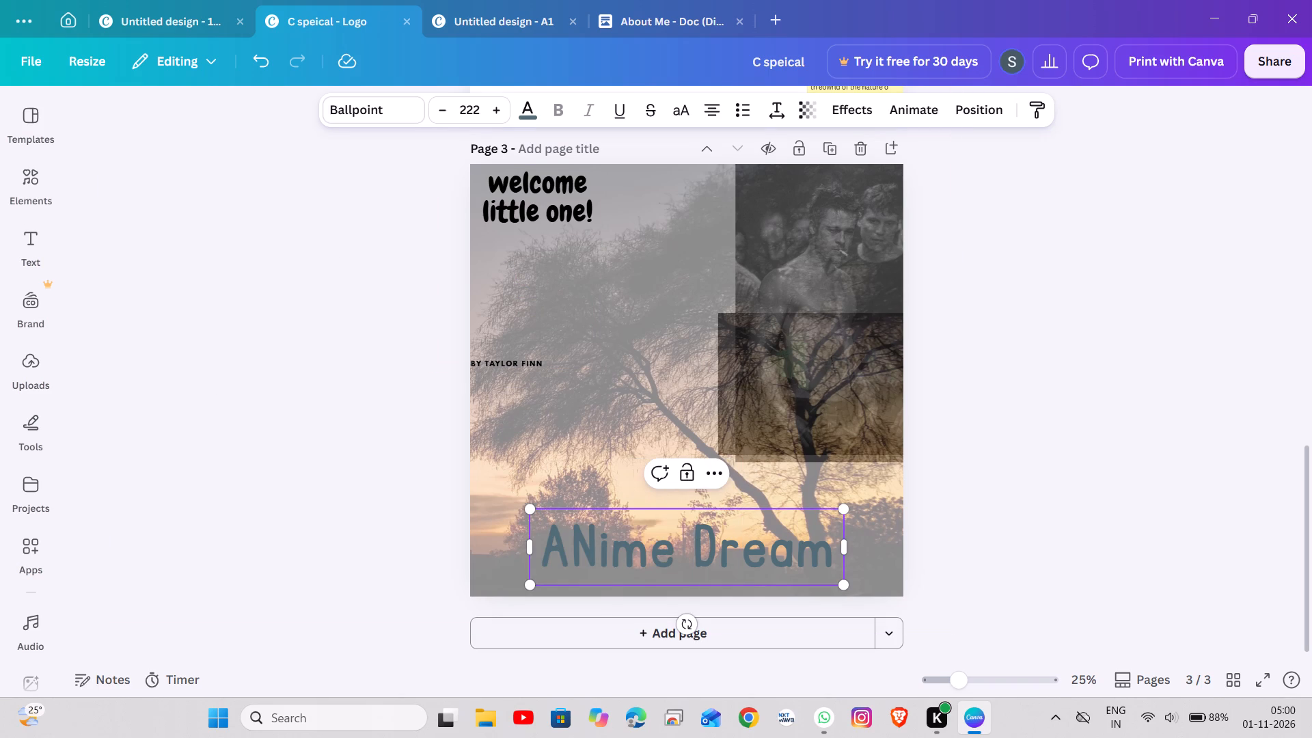
left_click_drag(741, 557, 723, 530)
left_click(649, 415)
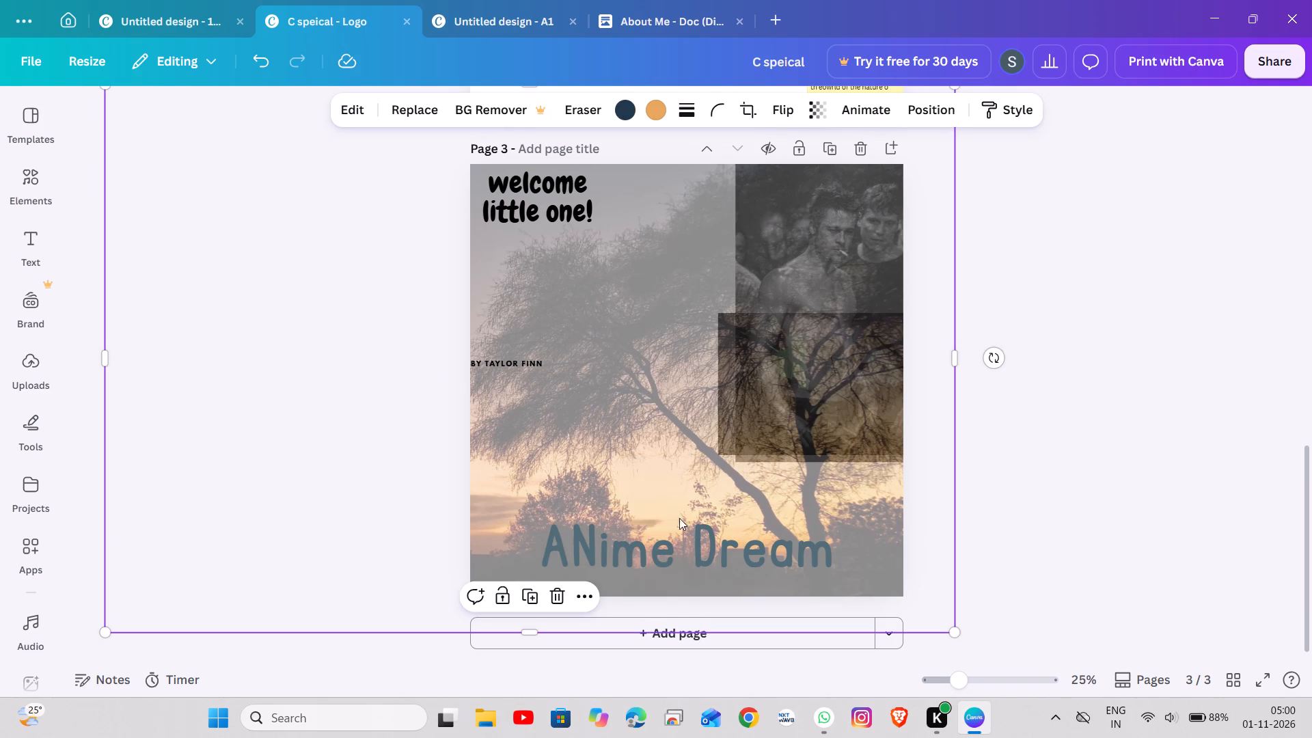
left_click(696, 533)
left_click_drag(696, 533, 674, 458)
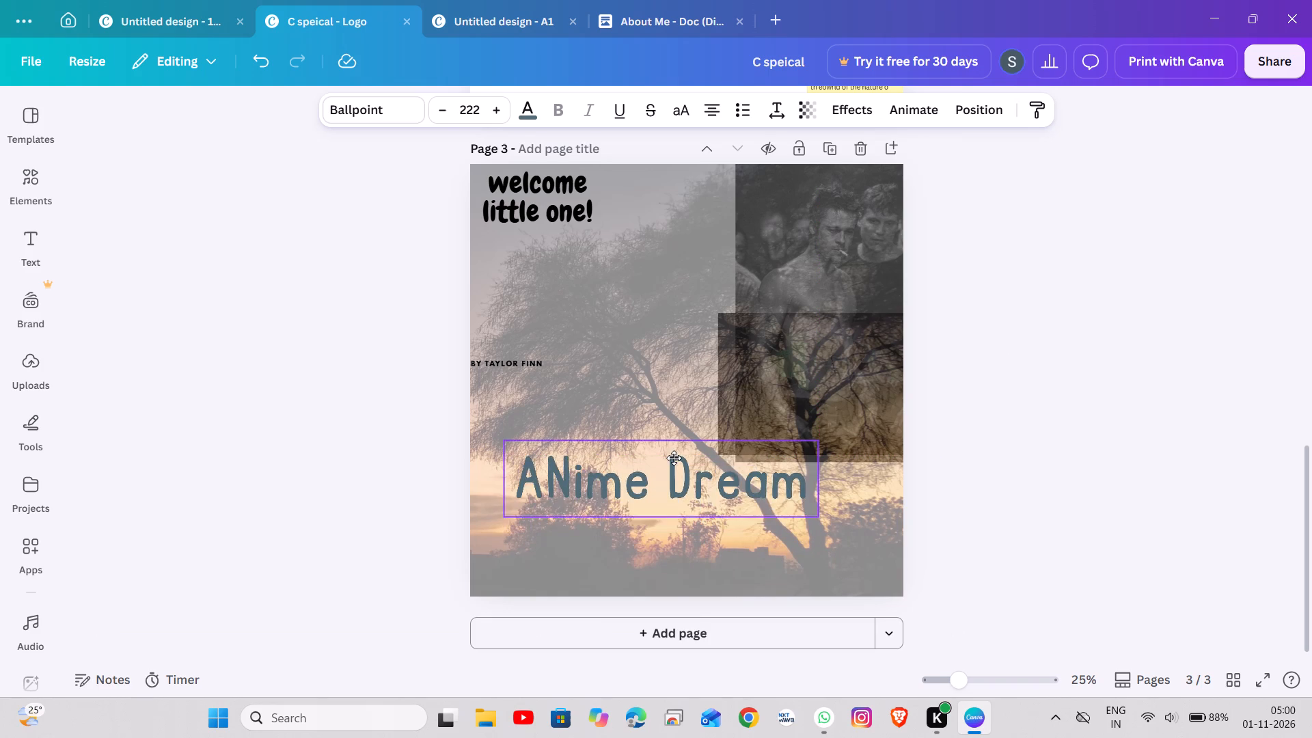
left_click_drag(674, 458, 648, 252)
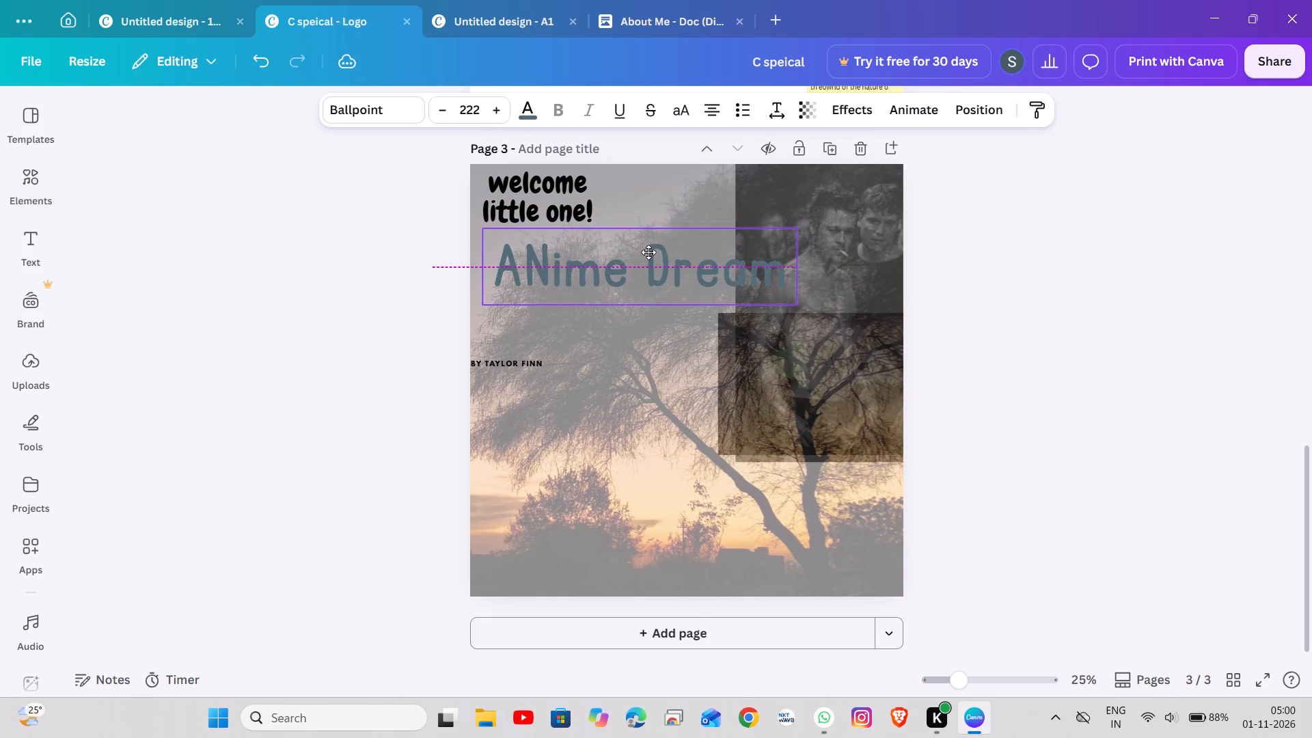
left_click_drag(648, 252, 650, 278)
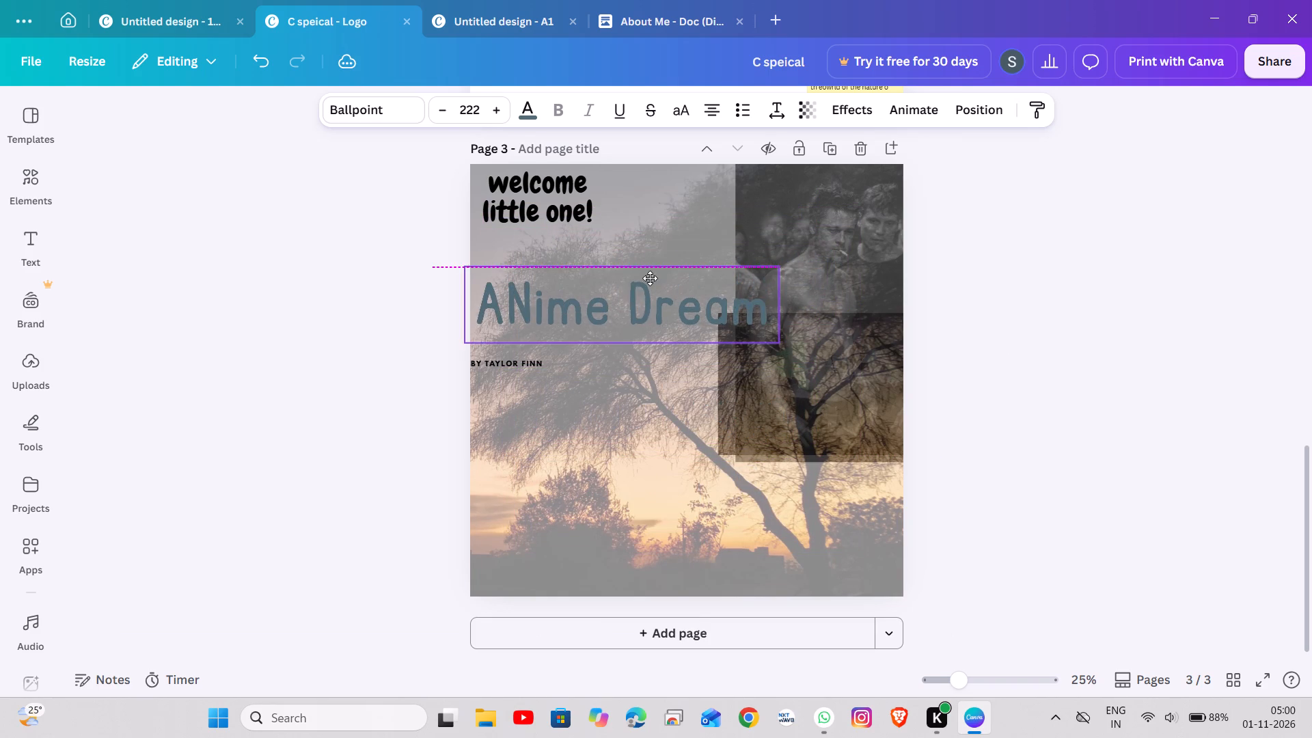
left_click_drag(650, 278, 598, 264)
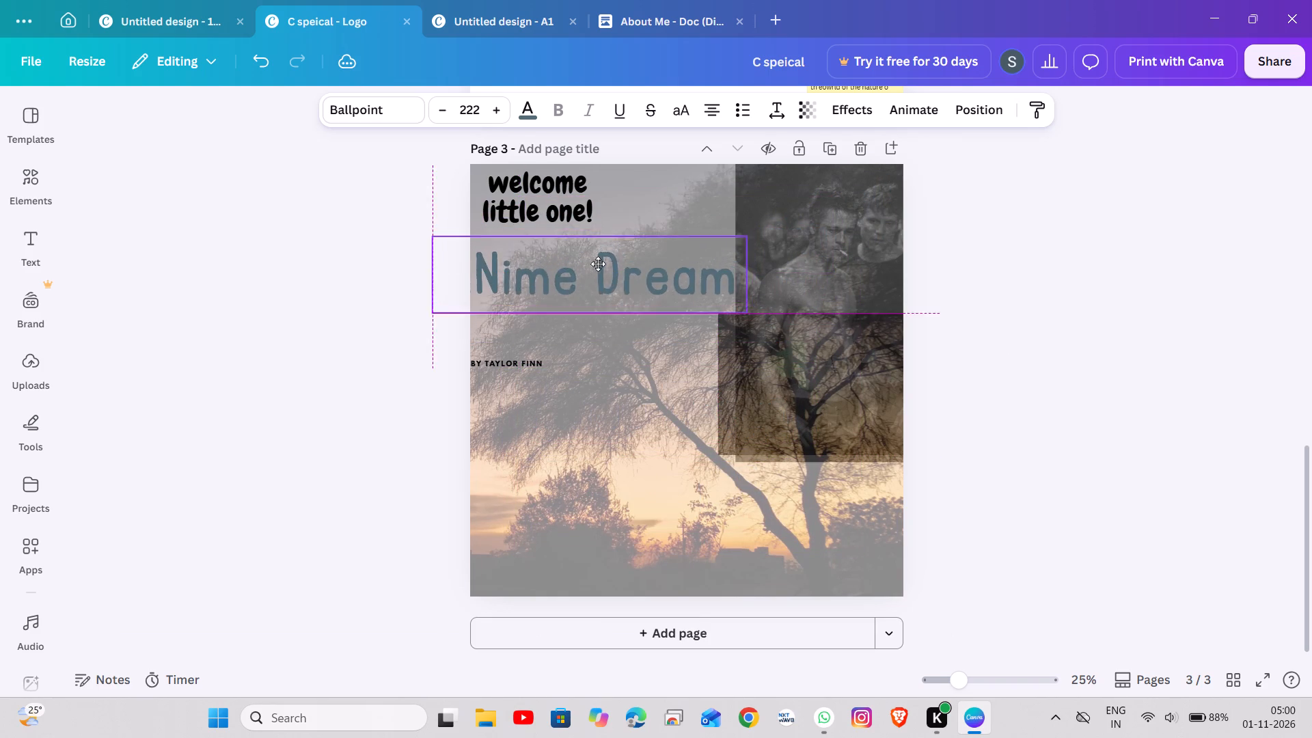
left_click_drag(598, 264, 689, 484)
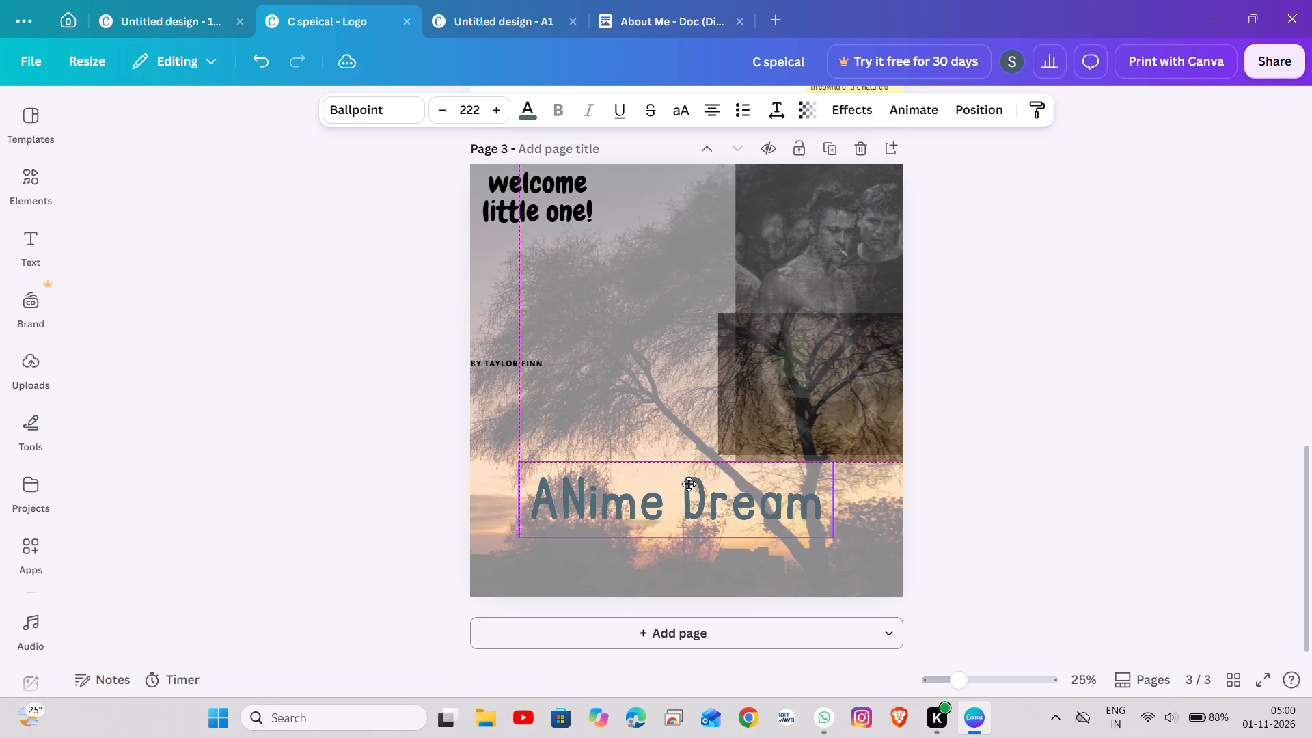
left_click_drag(689, 484, 682, 471)
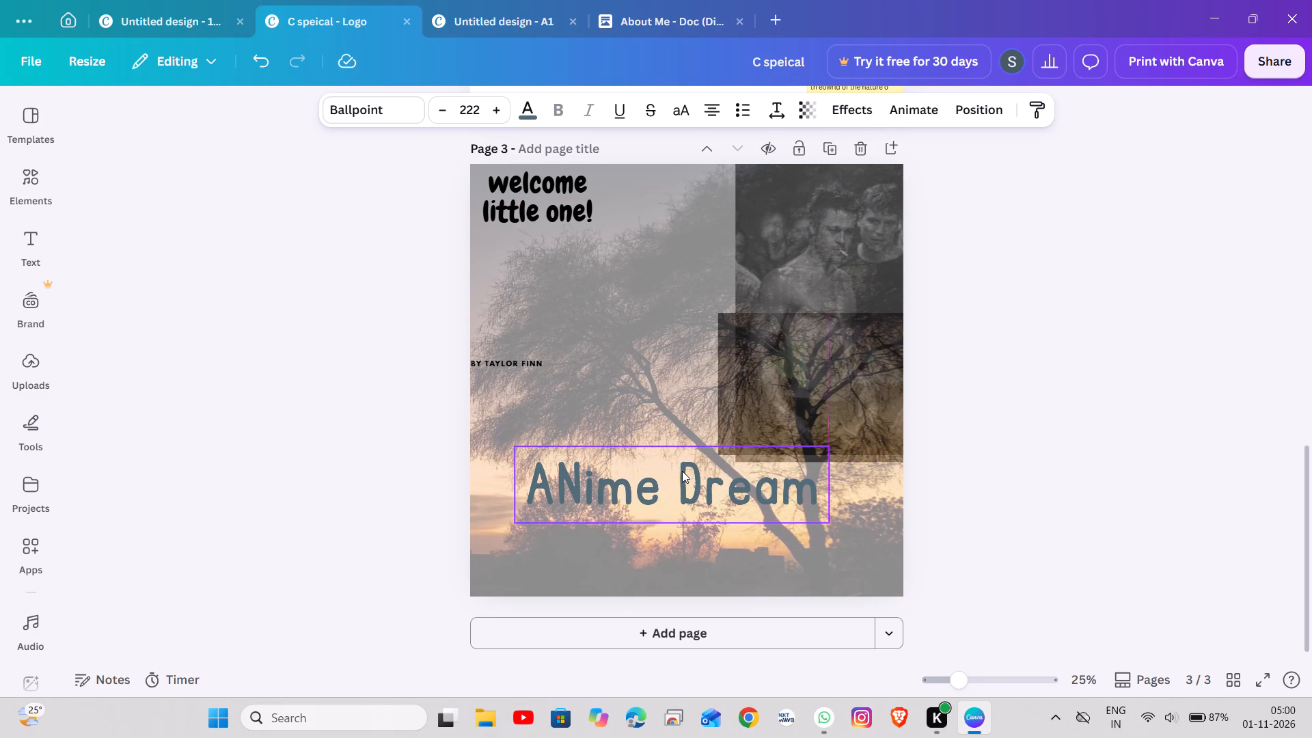
left_click(1091, 365)
Move the yellow sticky note from page 2 onto page 3, beside the welcome heading and above the ANime Dream title.
scroll(1091, 365, "down", 3)
scroll(1091, 365, "up", 1)
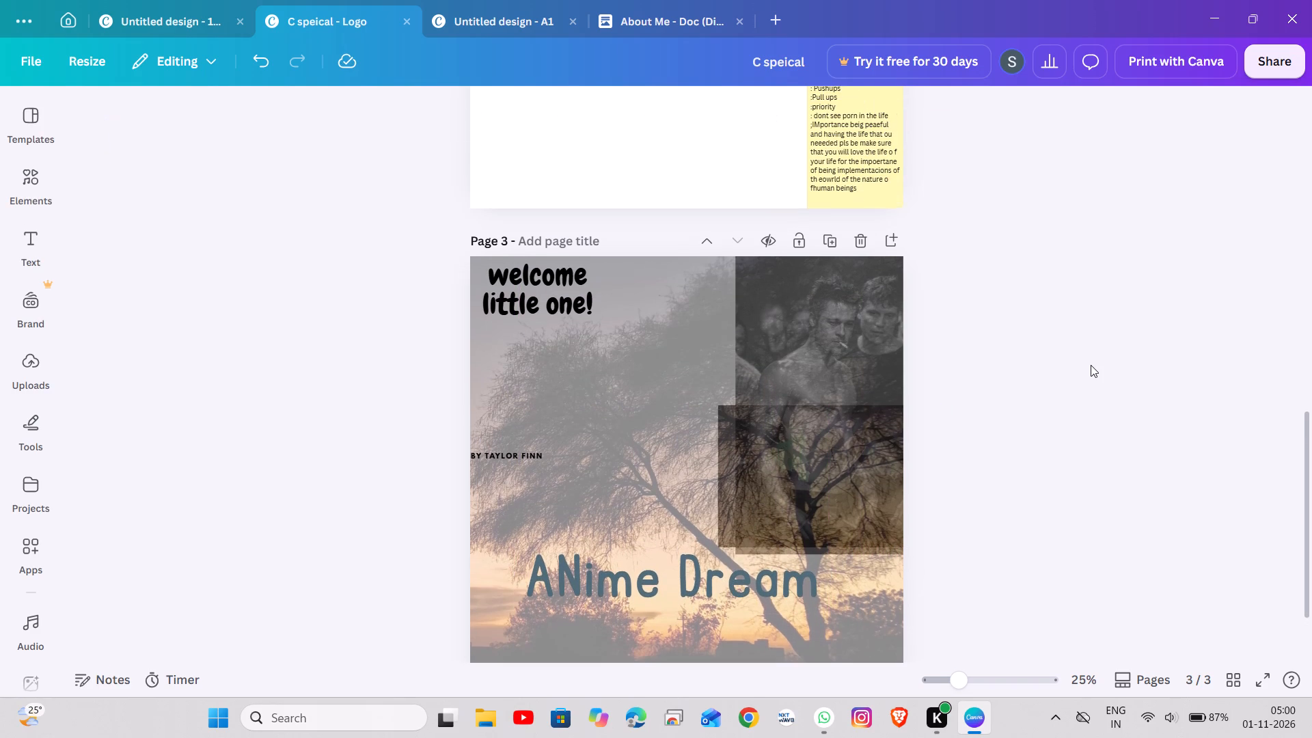
left_click_drag(829, 172, 604, 516)
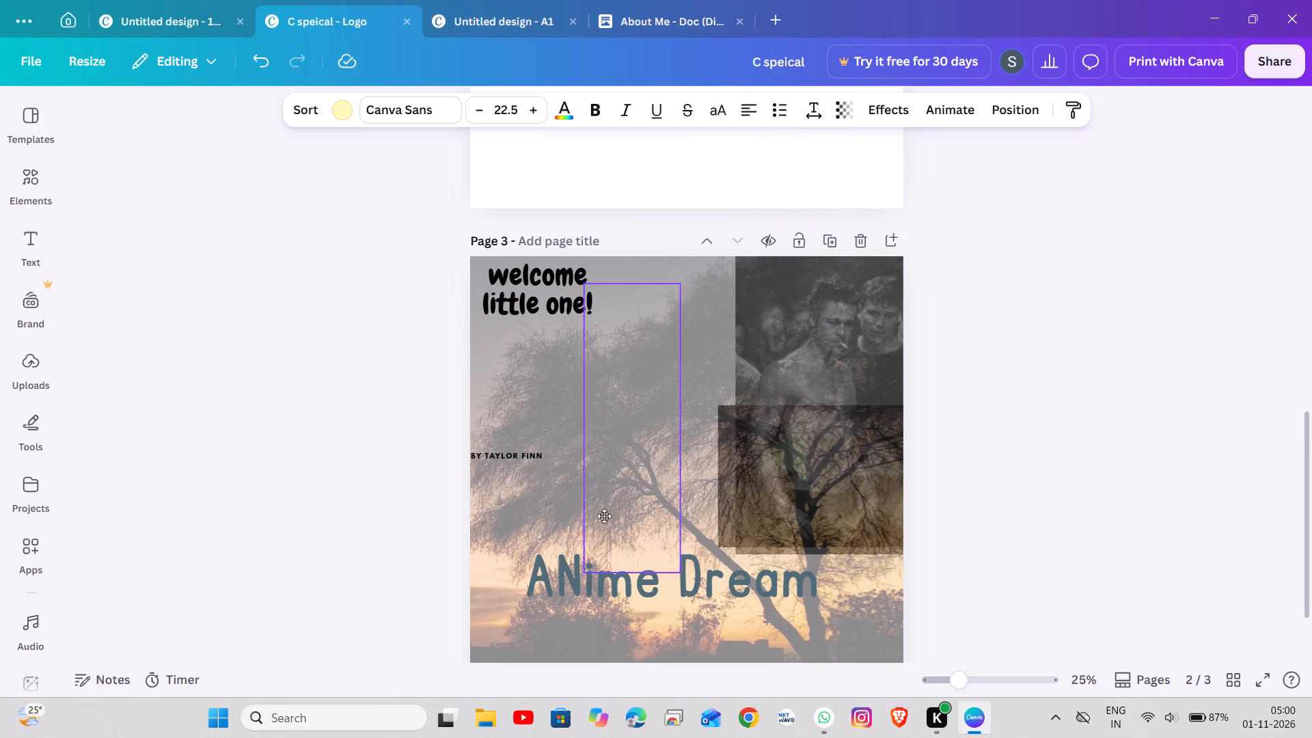
left_click_drag(604, 516, 575, 495)
left_click(586, 465)
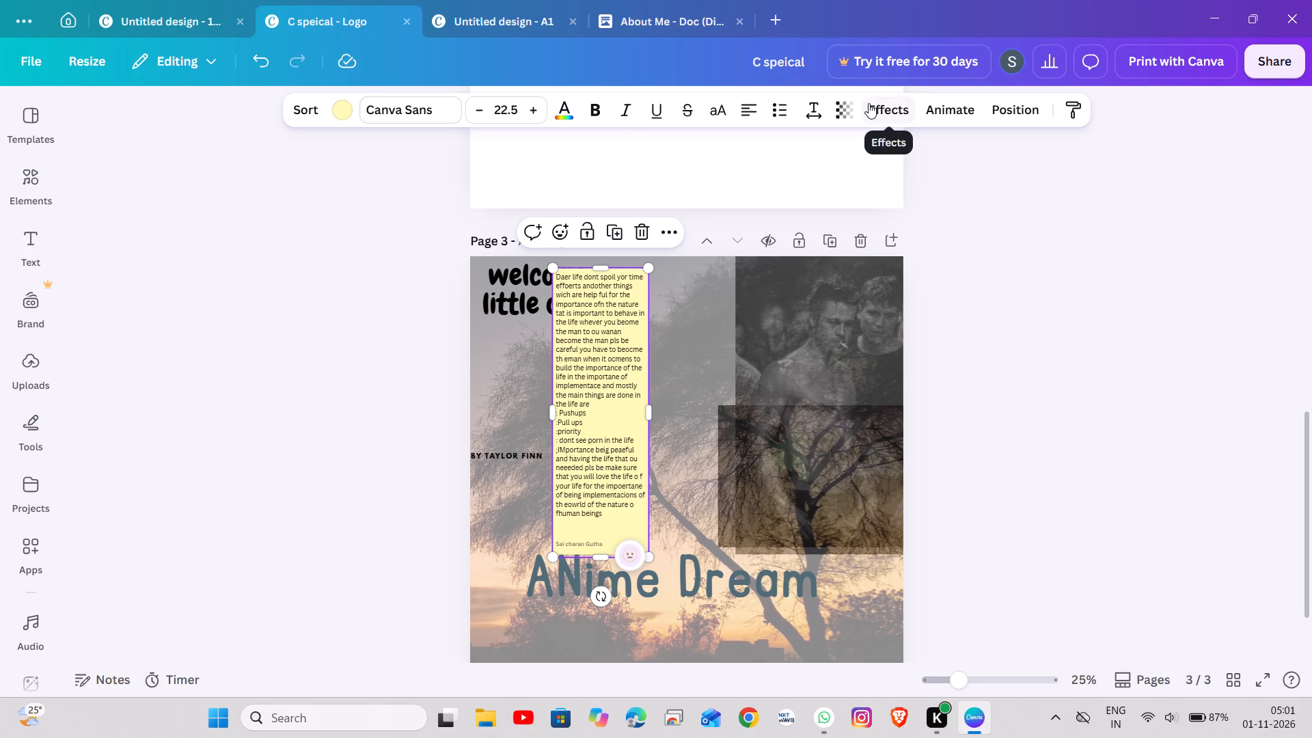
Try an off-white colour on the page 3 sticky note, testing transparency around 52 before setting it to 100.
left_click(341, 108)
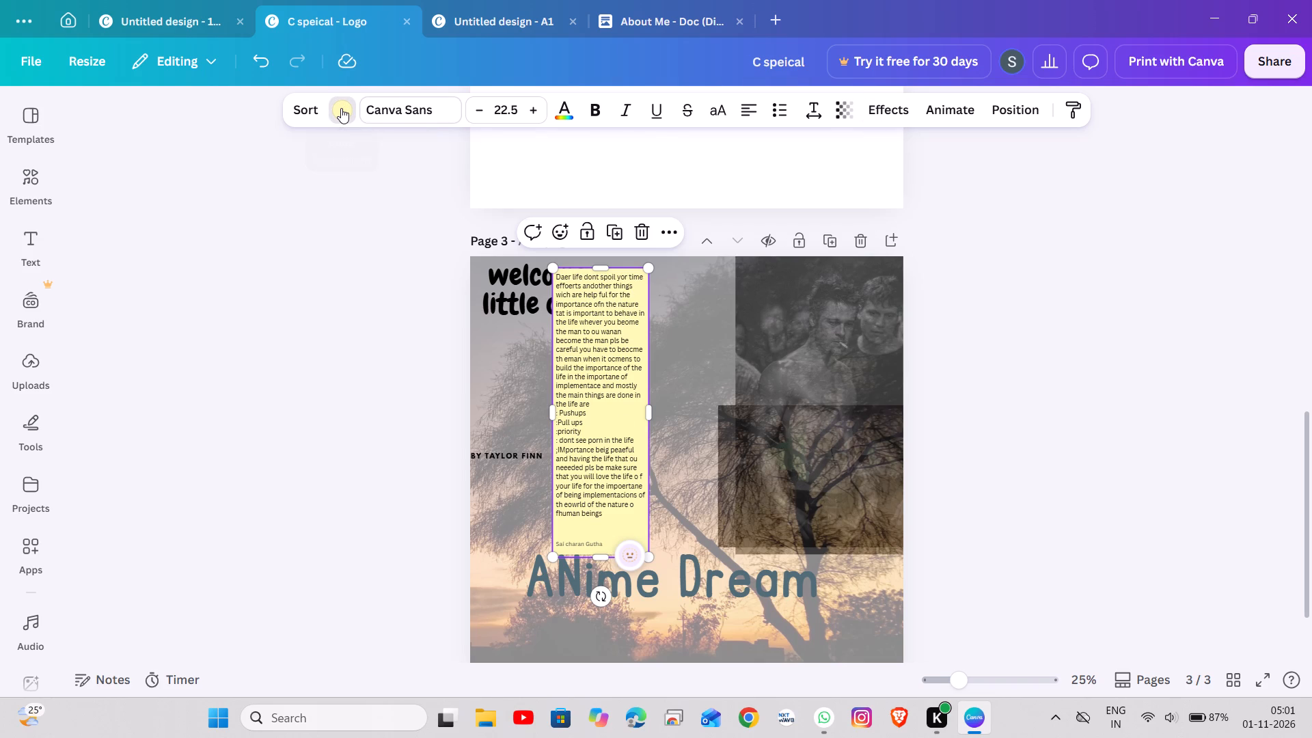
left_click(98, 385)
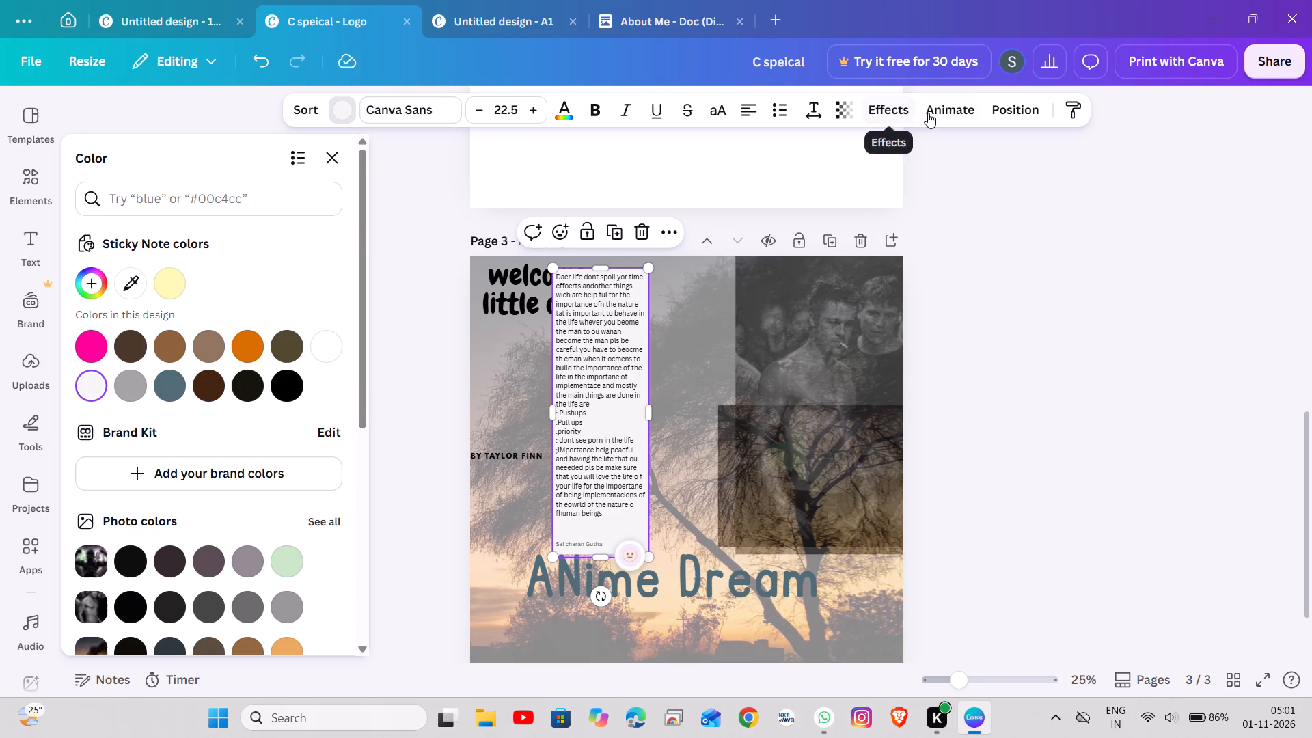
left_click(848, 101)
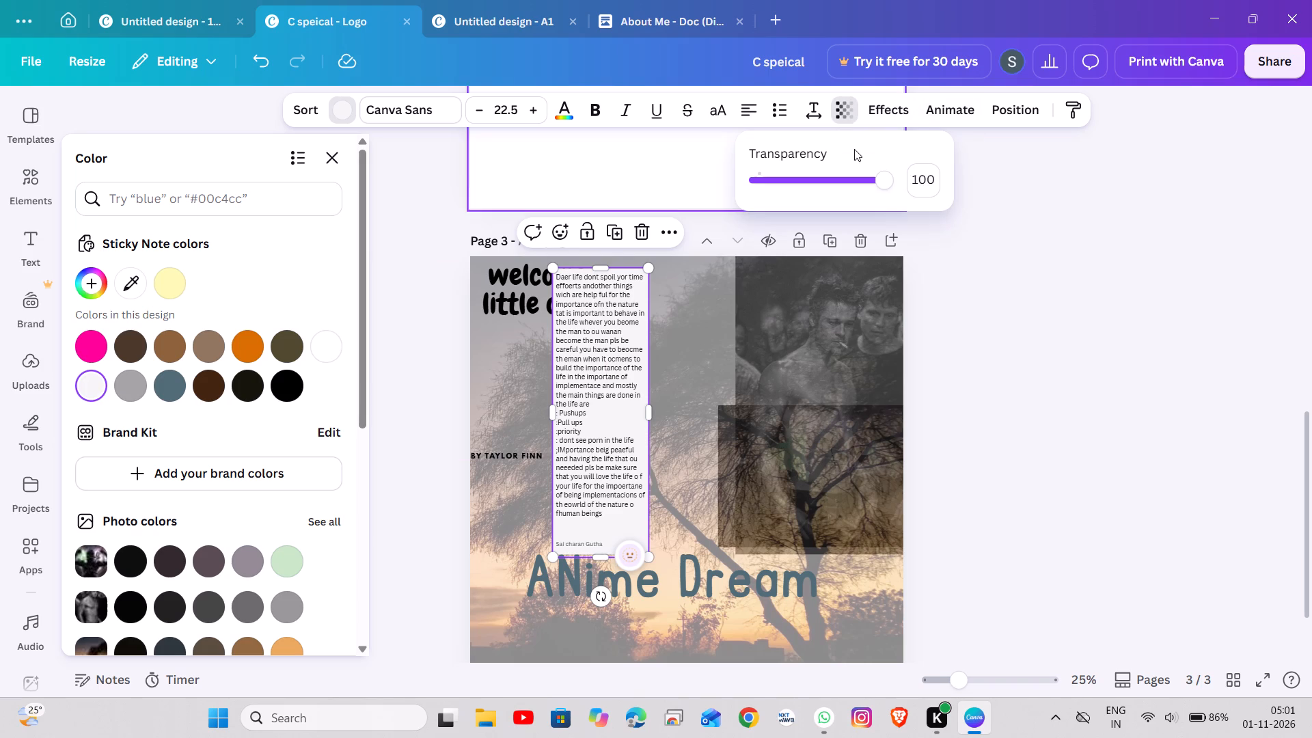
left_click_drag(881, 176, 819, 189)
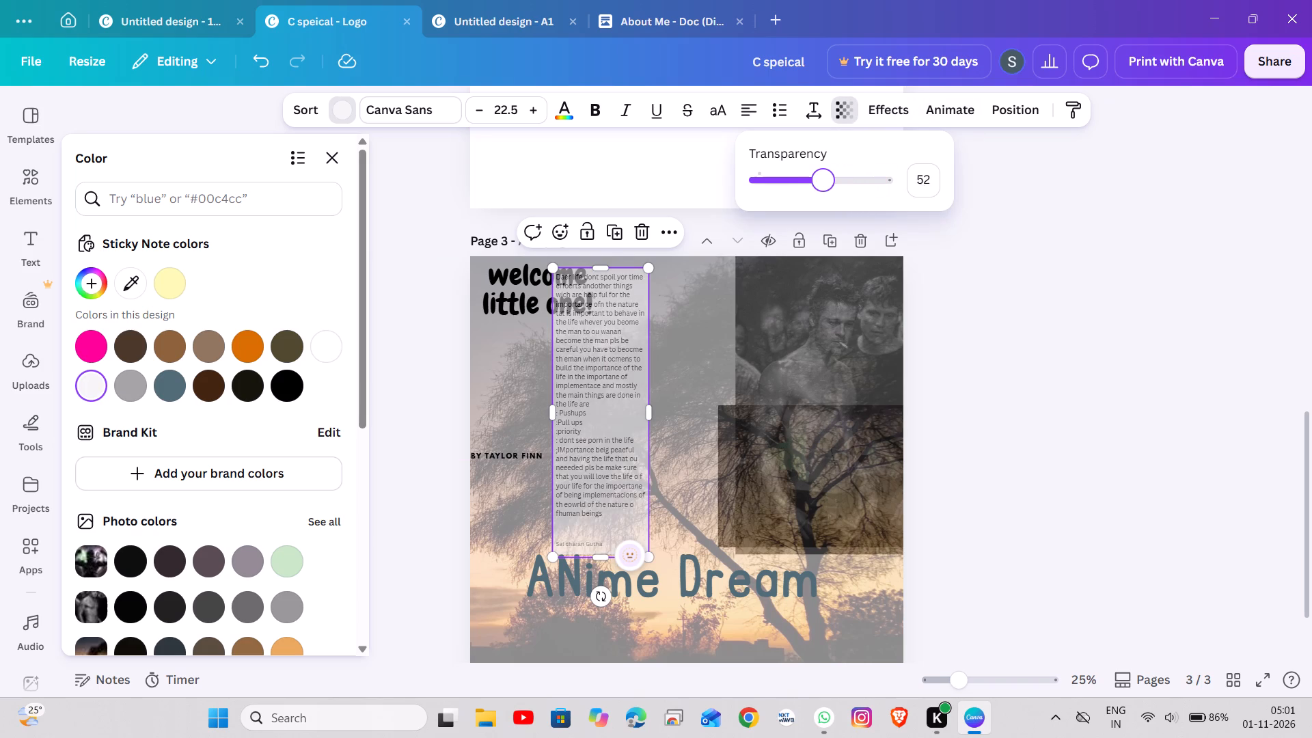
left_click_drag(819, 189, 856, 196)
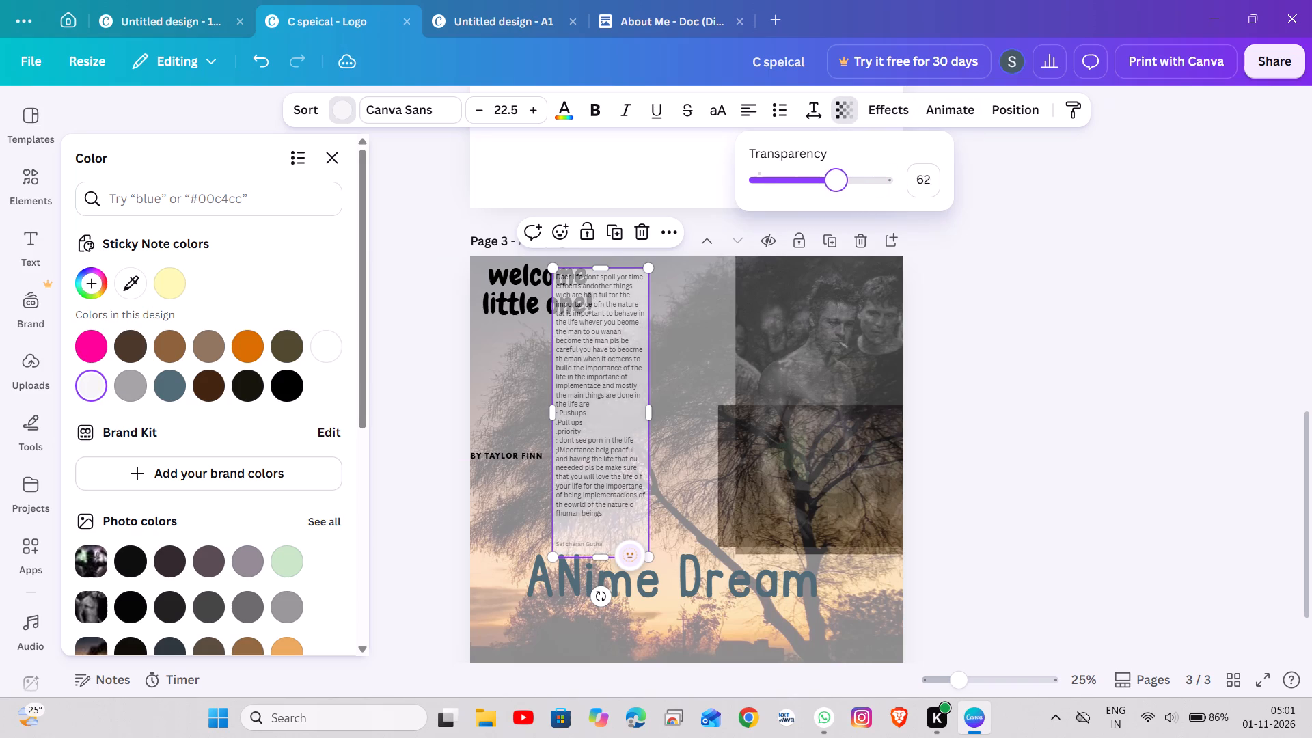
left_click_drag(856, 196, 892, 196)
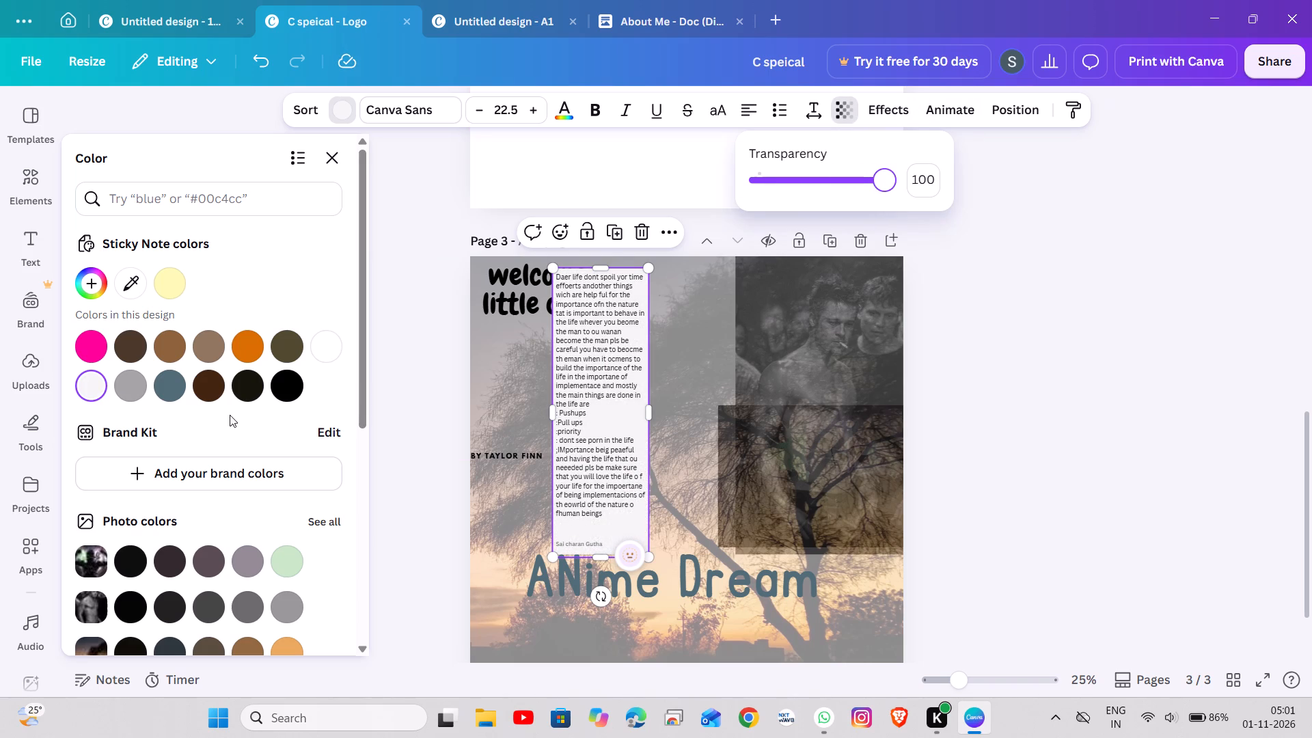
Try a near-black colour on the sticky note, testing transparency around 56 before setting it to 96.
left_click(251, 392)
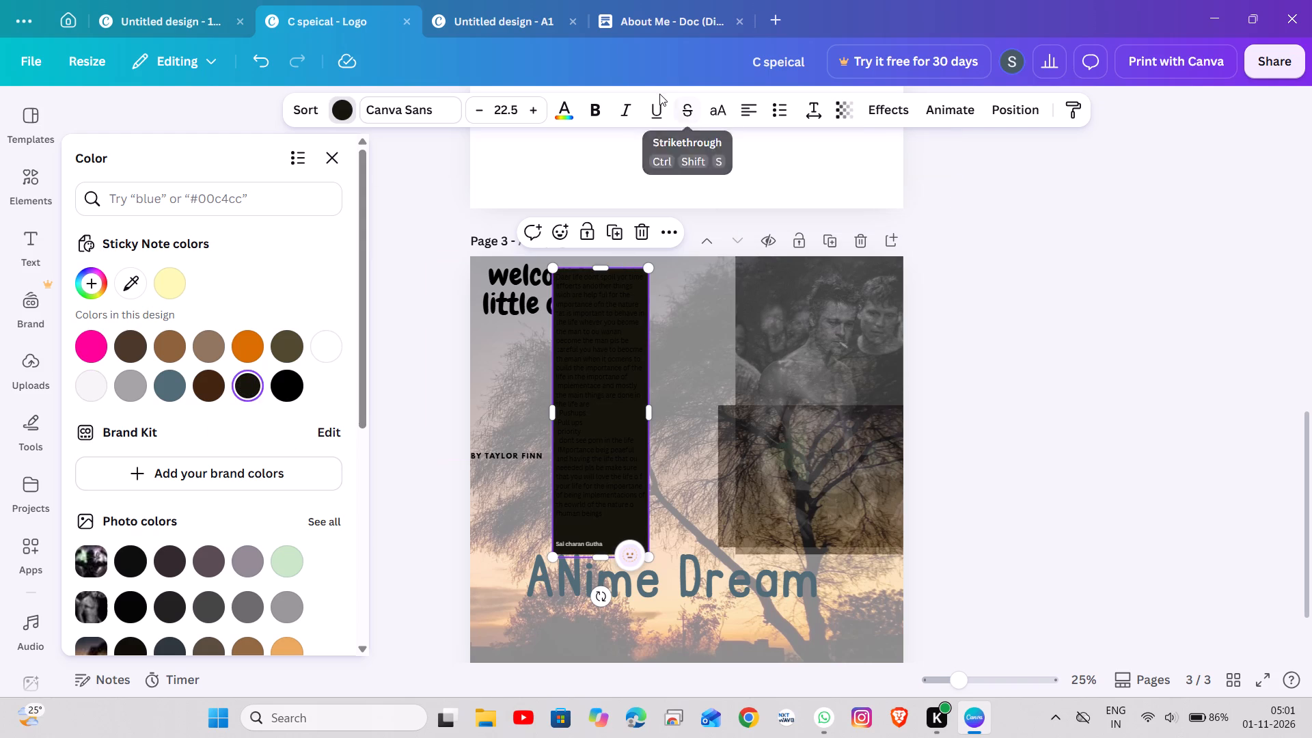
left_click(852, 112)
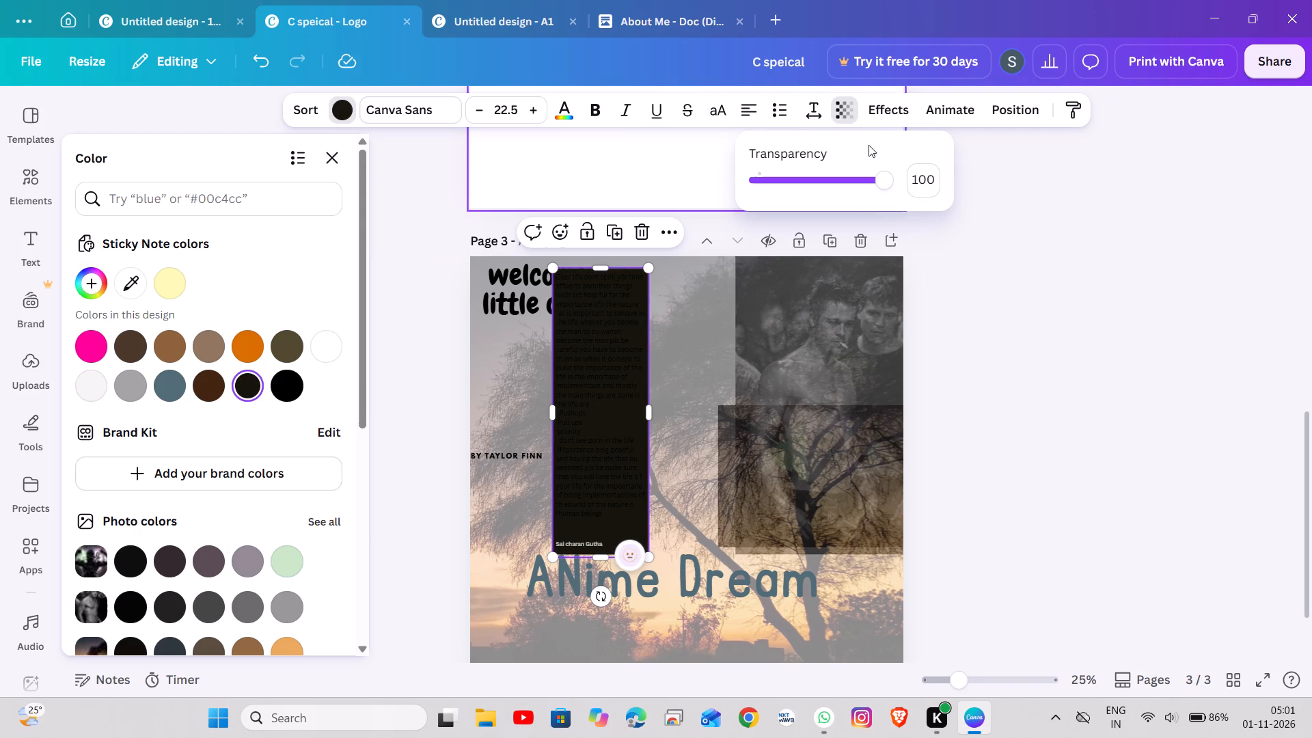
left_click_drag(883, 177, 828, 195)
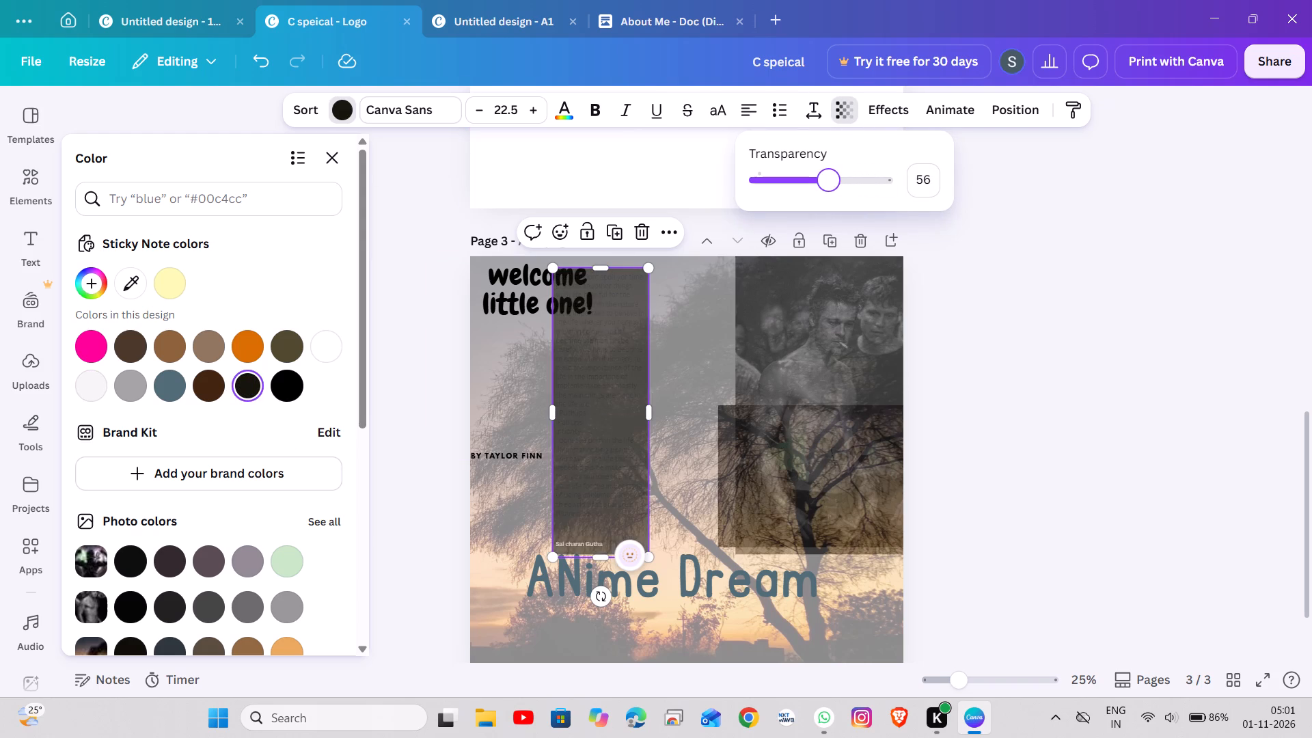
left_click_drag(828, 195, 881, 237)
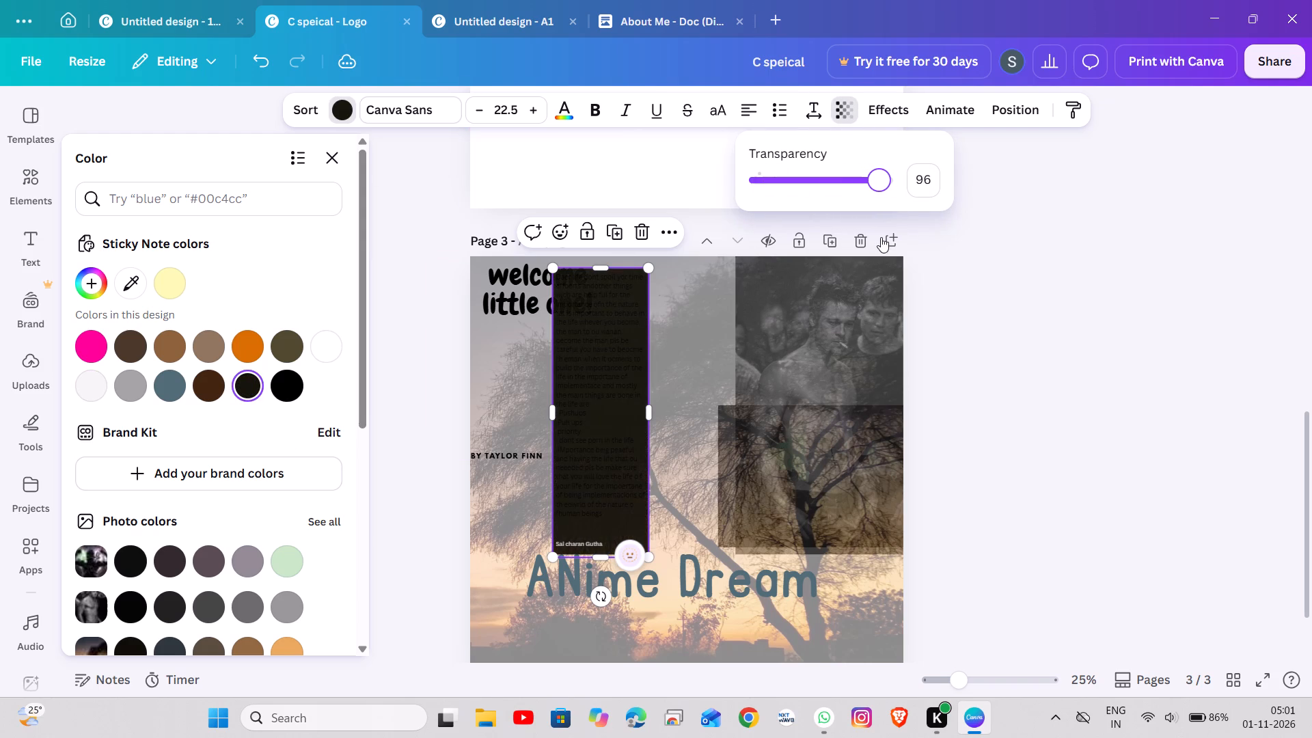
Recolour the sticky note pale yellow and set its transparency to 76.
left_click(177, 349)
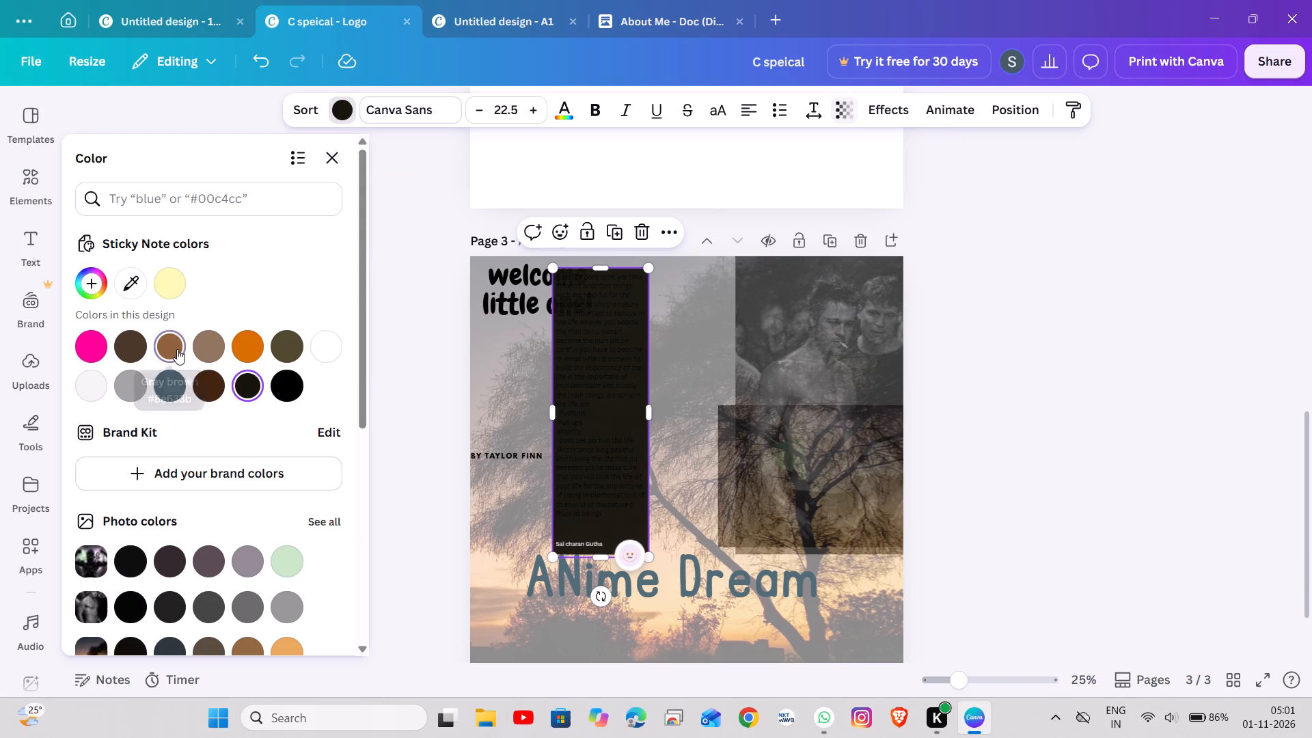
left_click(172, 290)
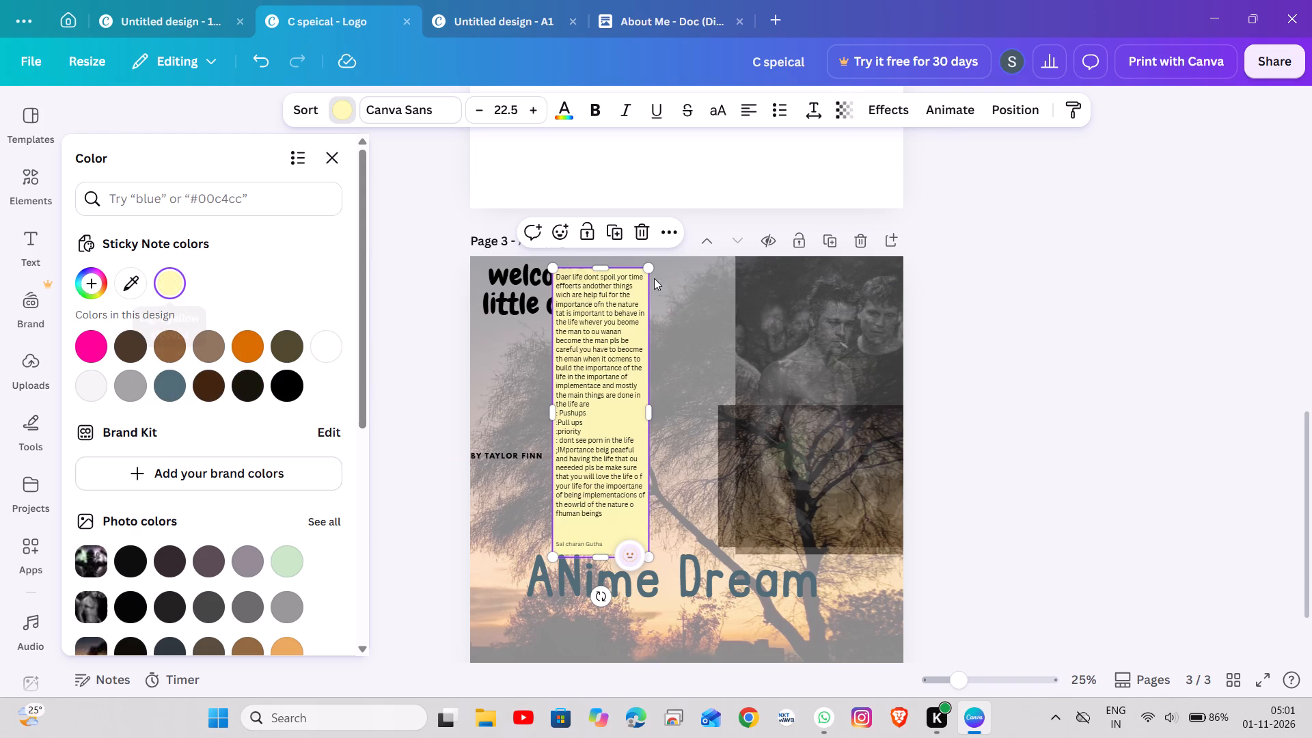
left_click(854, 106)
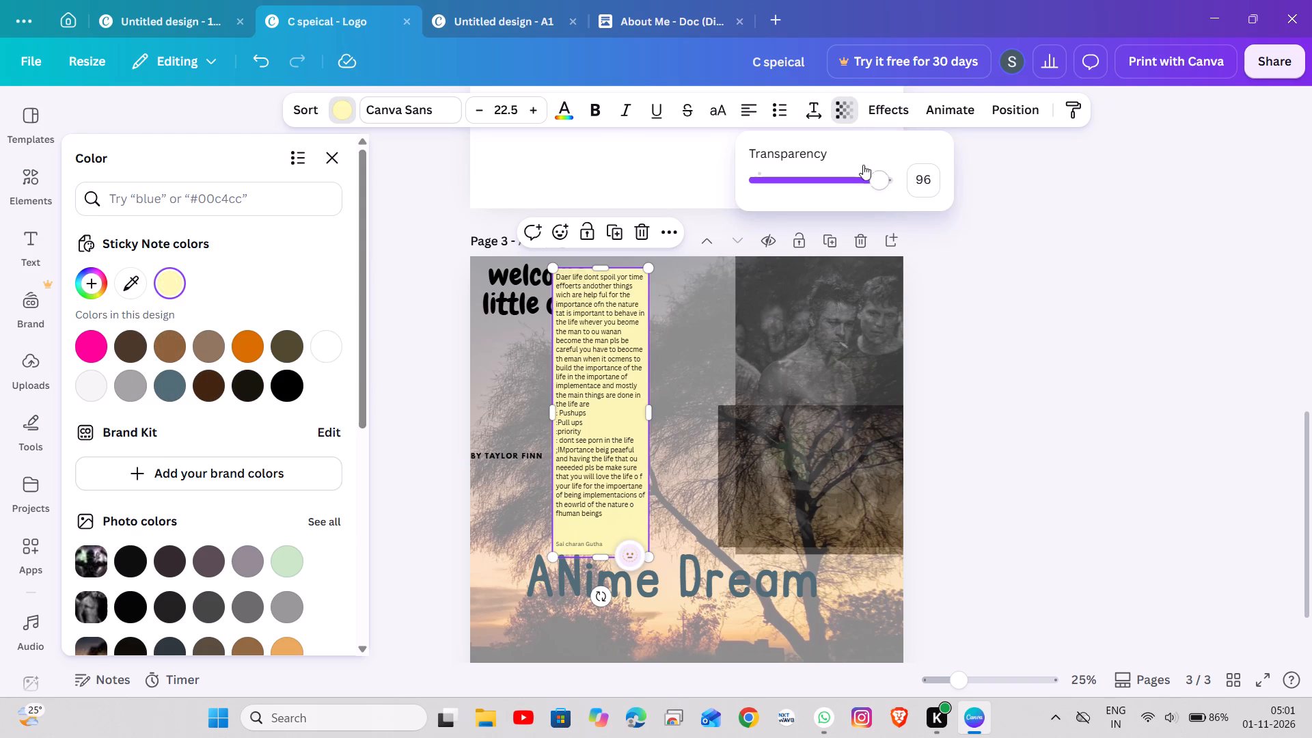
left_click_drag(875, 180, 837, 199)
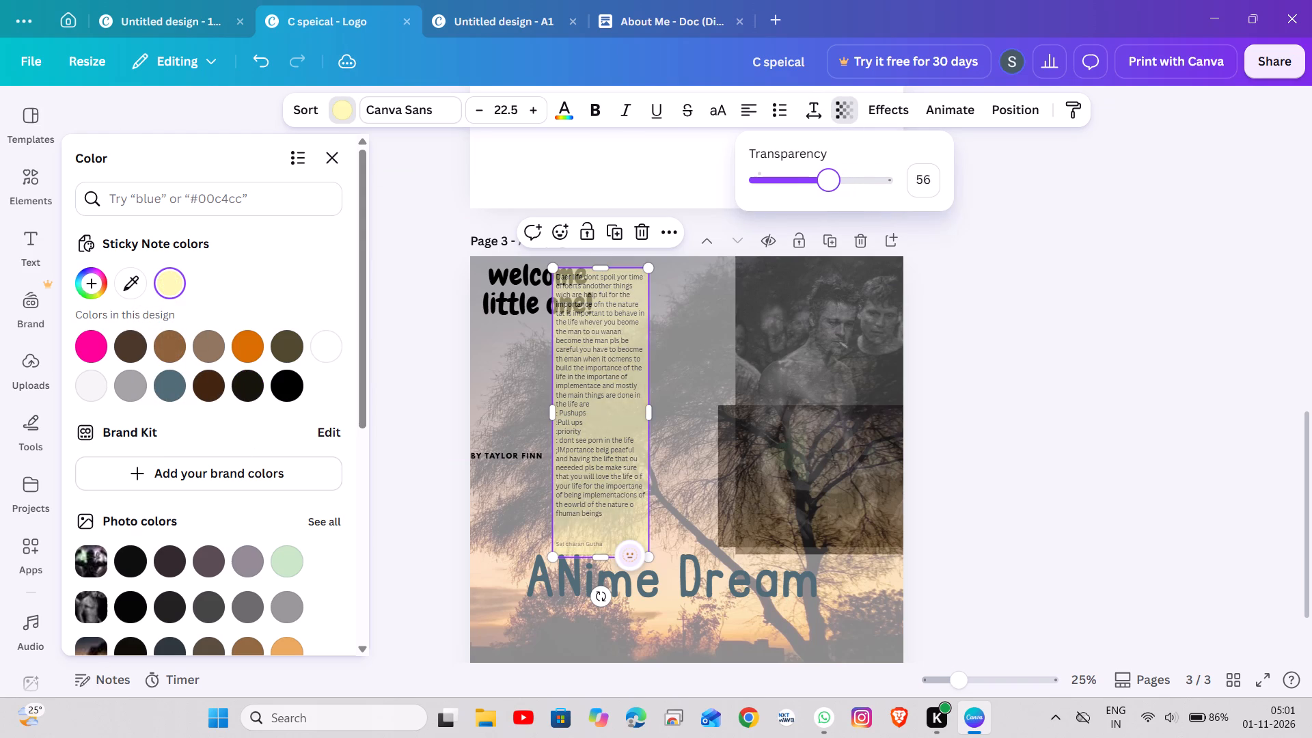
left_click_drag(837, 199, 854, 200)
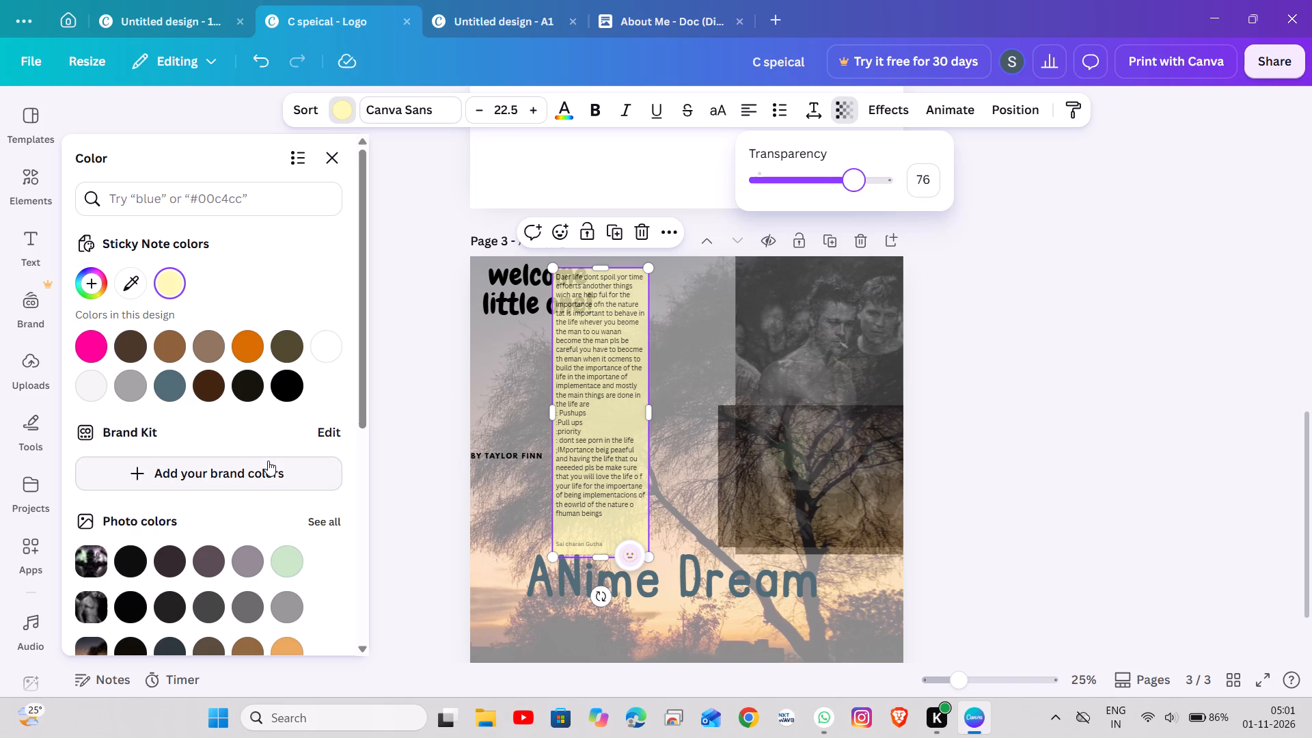
Try the sunset photo's orange and brown colours on the sticky note, settling on its medium gray-orange brown.
scroll(256, 552, "down", 1)
left_click(282, 635)
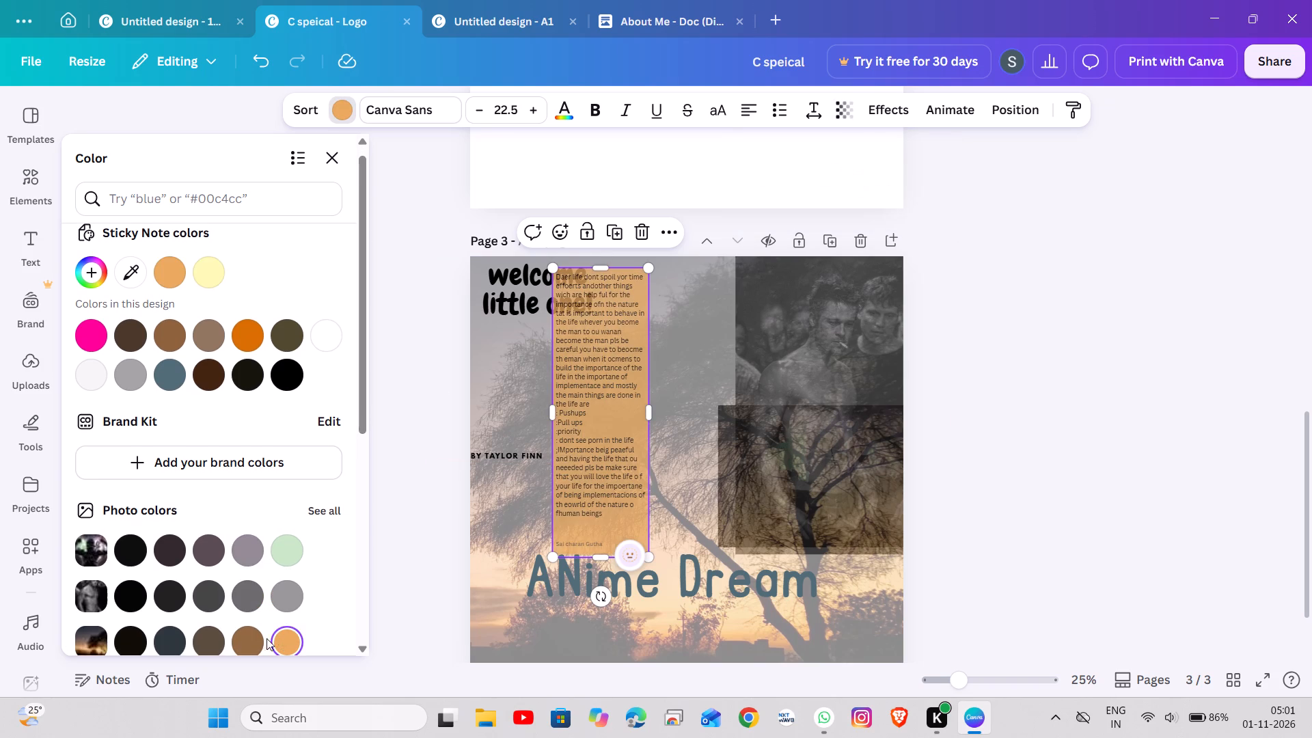
left_click(252, 643)
scroll(252, 643, "down", 1)
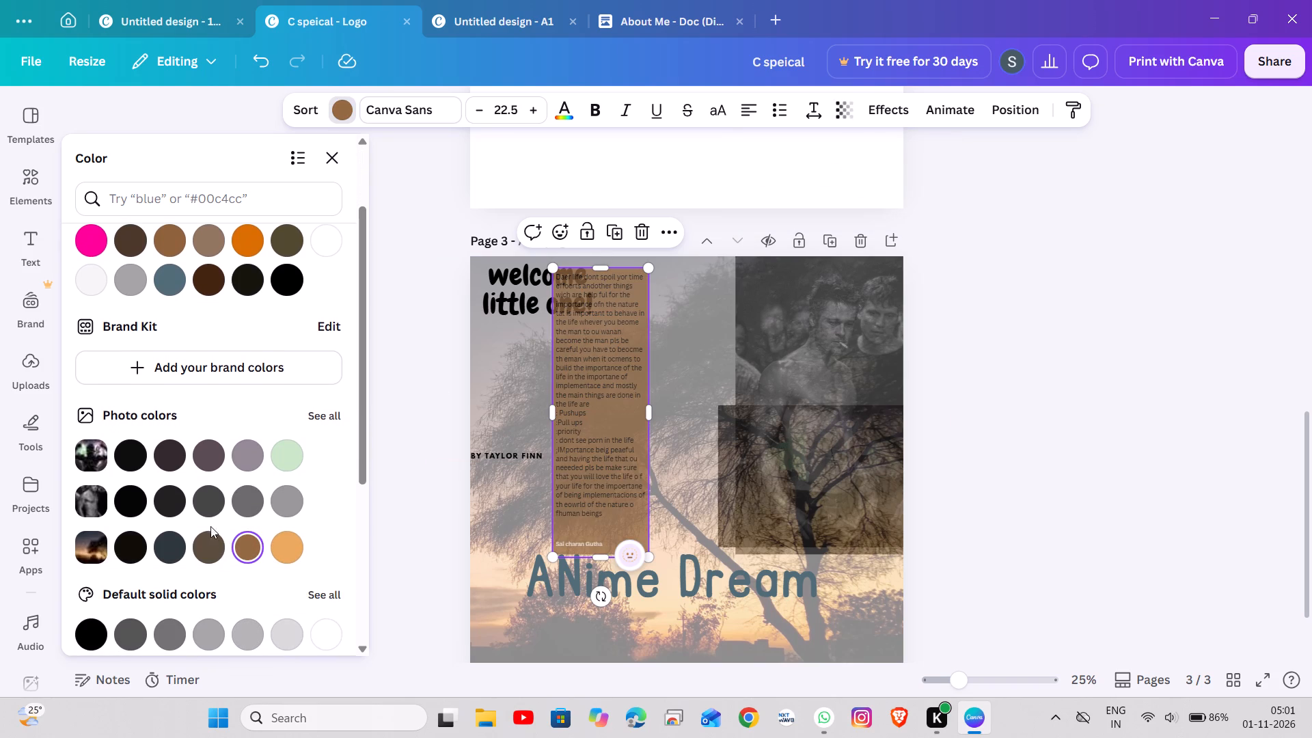
left_click(204, 546)
left_click(246, 534)
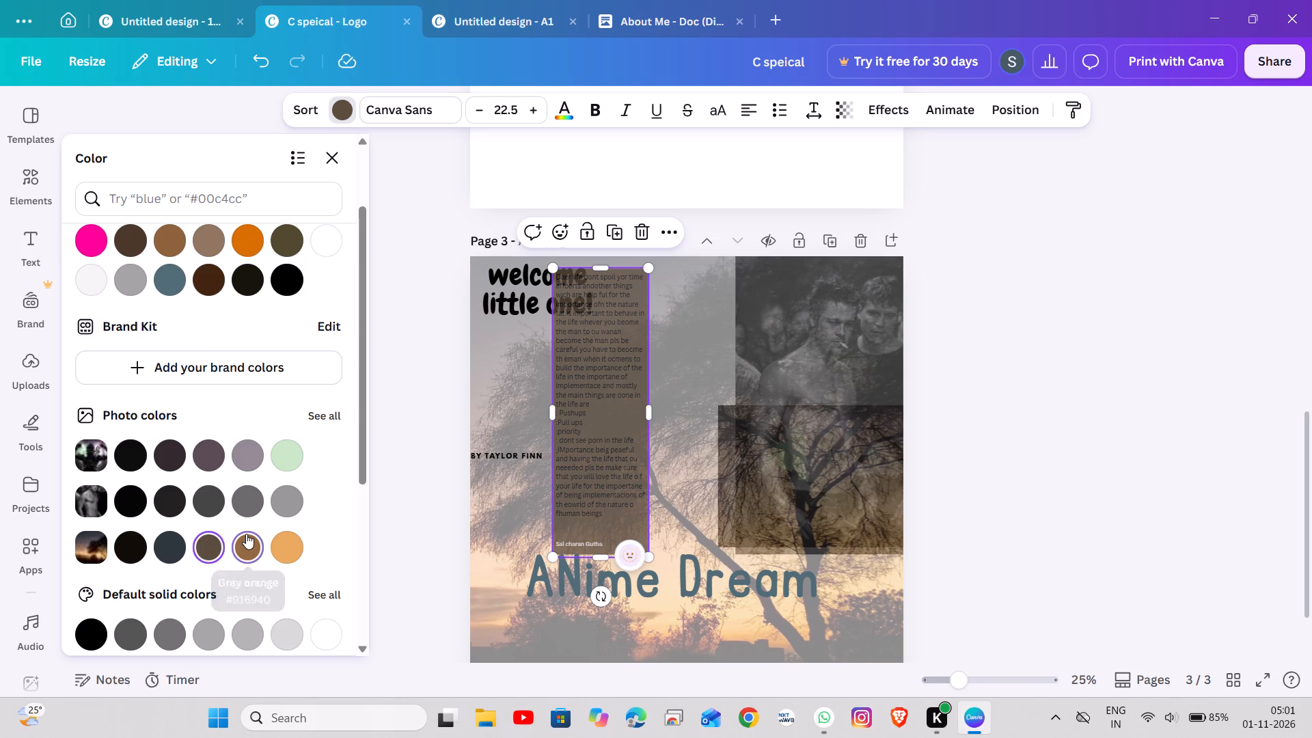
Set the brown sticky note's transparency to 29.
left_click(838, 115)
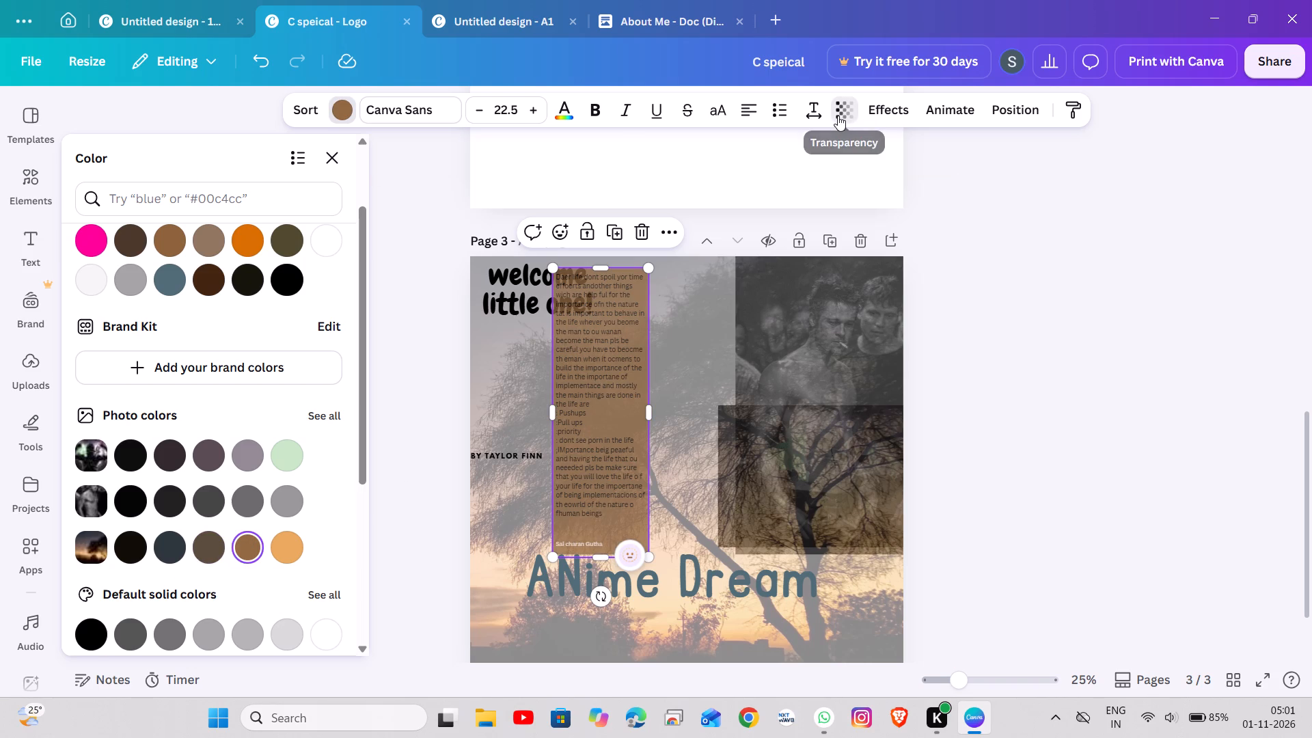
left_click_drag(856, 176, 808, 190)
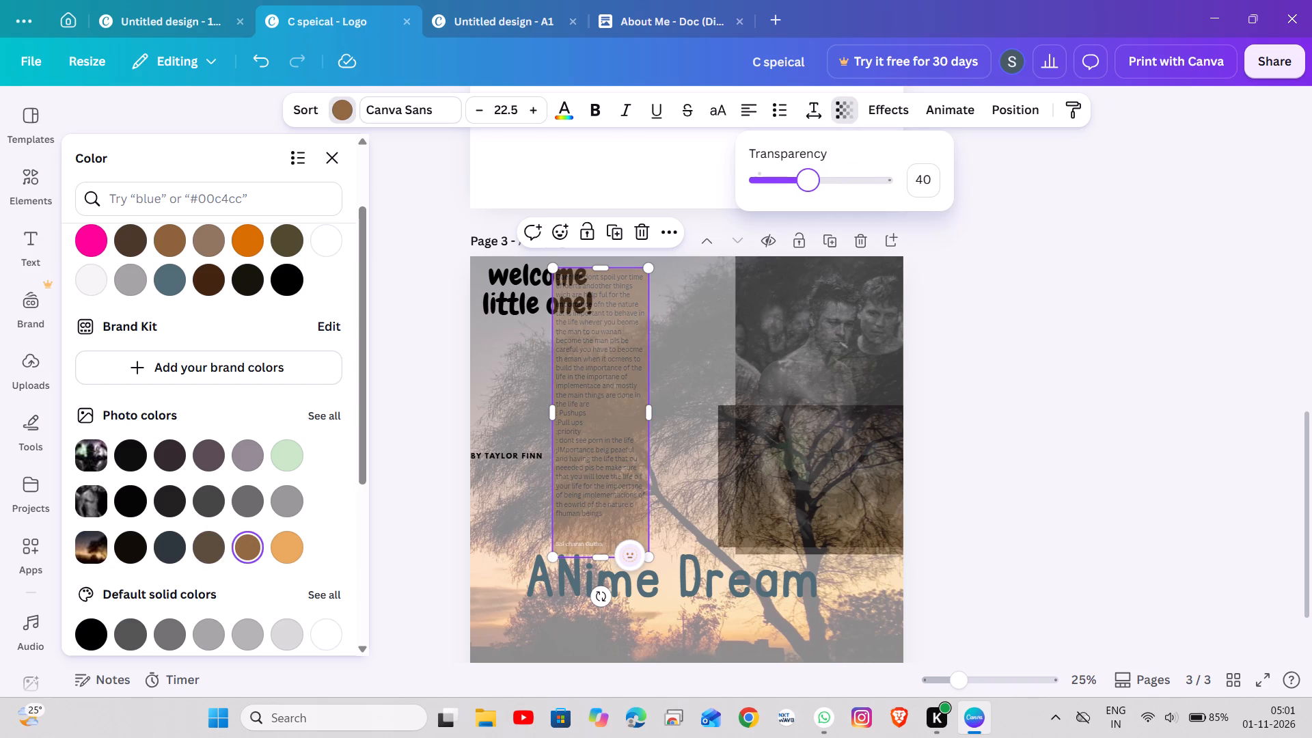
left_click_drag(808, 190, 794, 208)
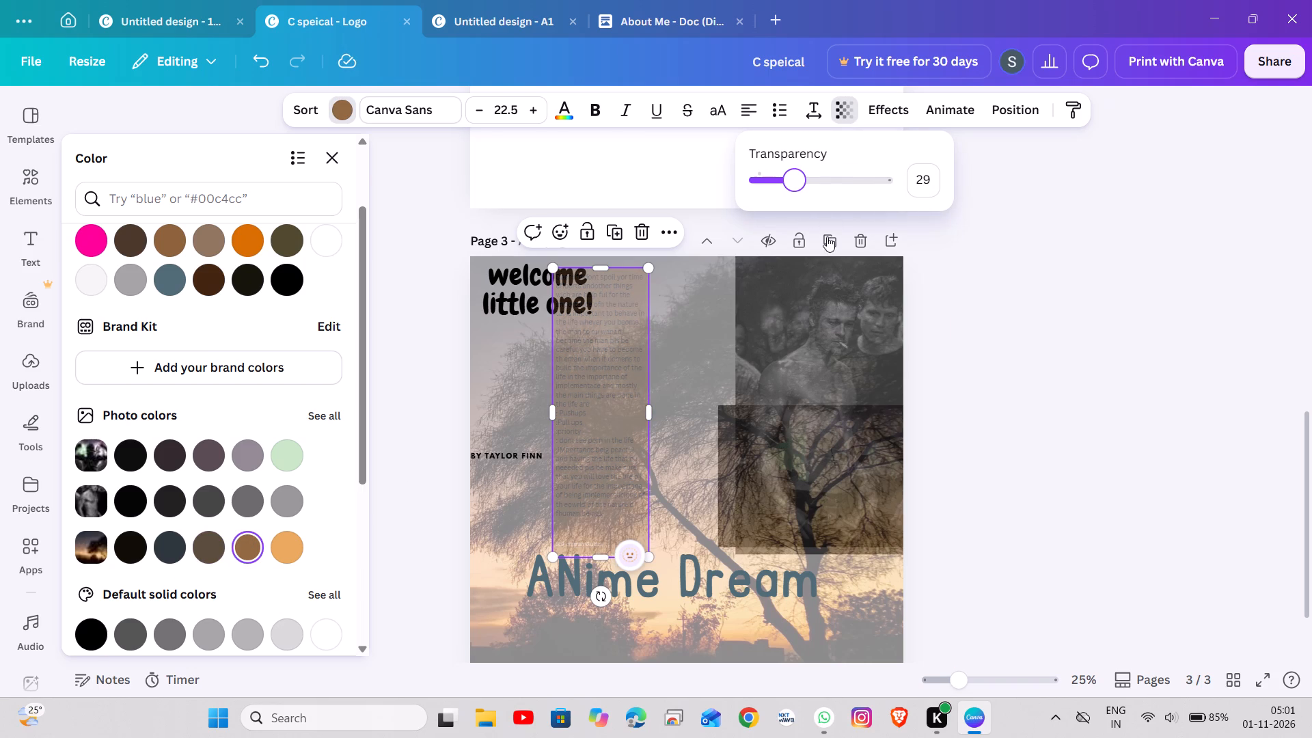
Move the brown sticky note into the gap between the welcome heading and the dark pictures, above the ANime Dream title.
left_click(640, 356)
left_click_drag(640, 356, 714, 319)
left_click(714, 319)
left_click(607, 327)
left_click_drag(607, 327, 651, 336)
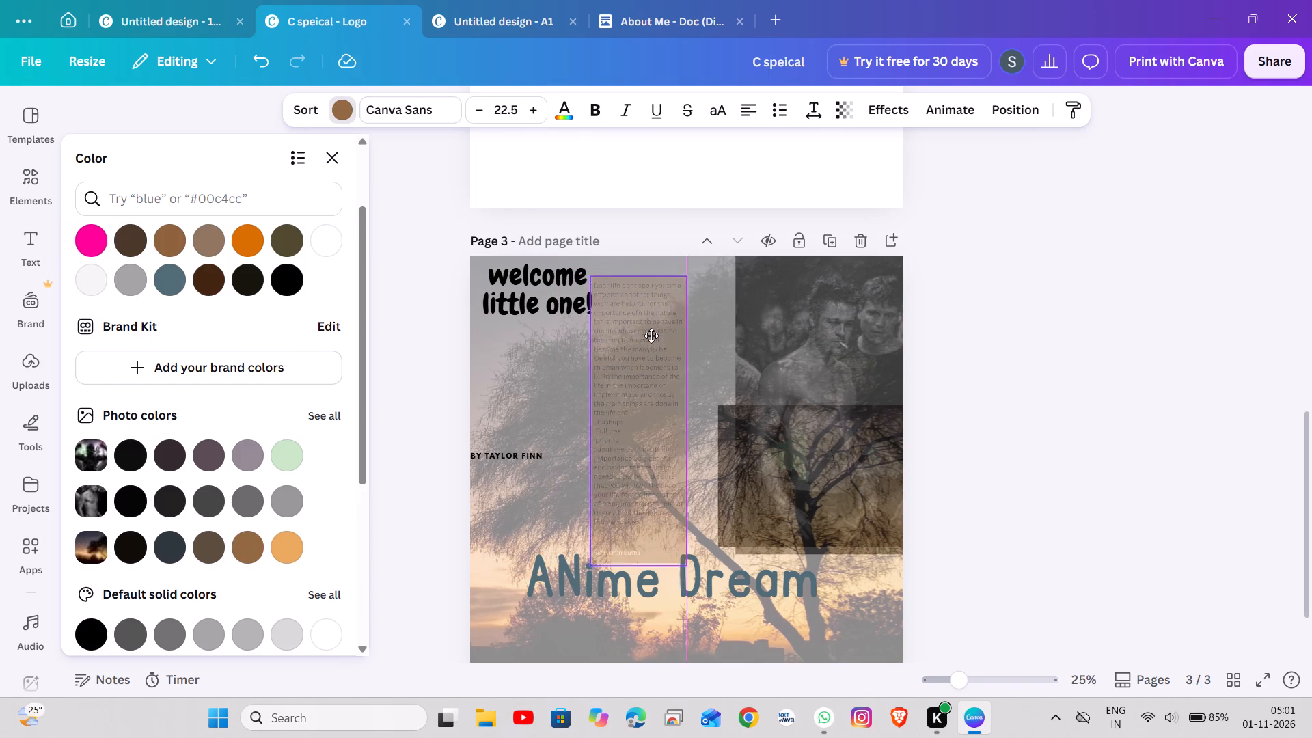
left_click_drag(651, 336, 674, 321)
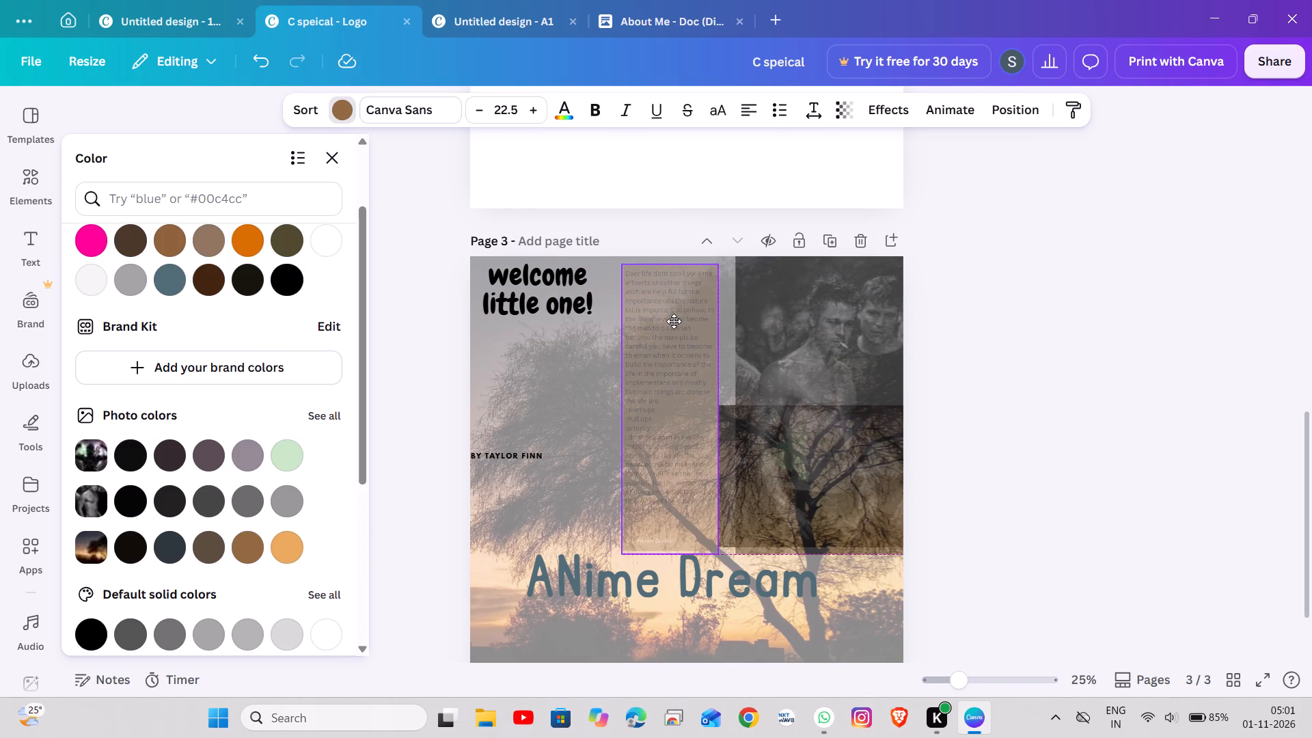
left_click_drag(674, 321, 673, 323)
left_click(991, 382)
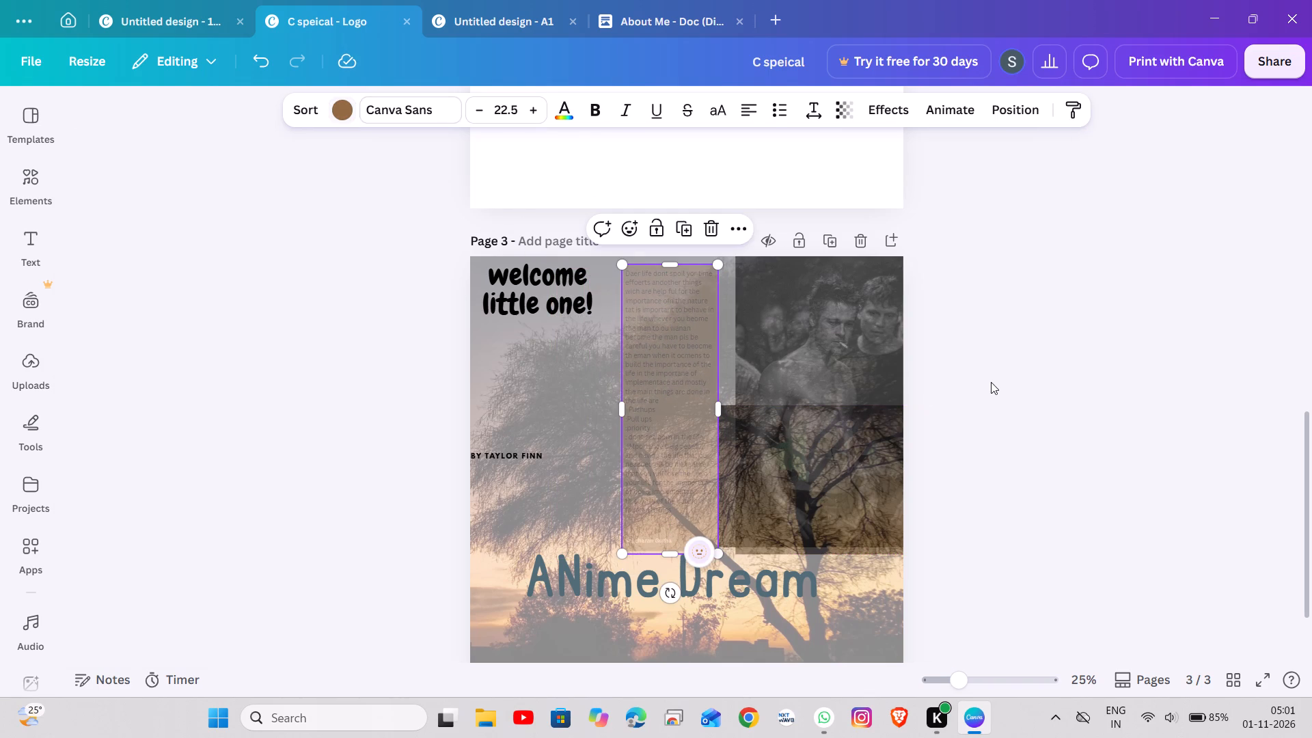
left_click(991, 382)
Add the uploaded picture of the shirtless white-haired anime figure to page 3, placing it in the page's top-left corner behind the welcome heading.
left_click(268, 327)
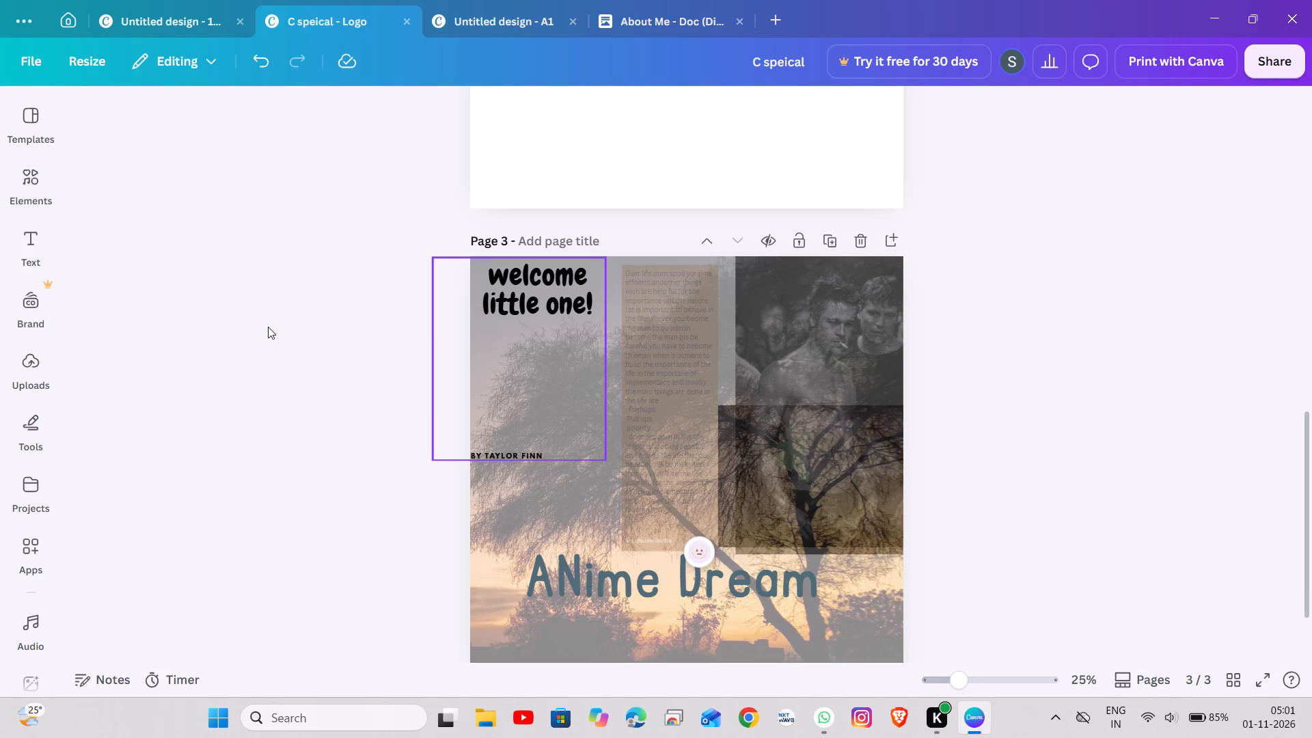
scroll(830, 426, "down", 2)
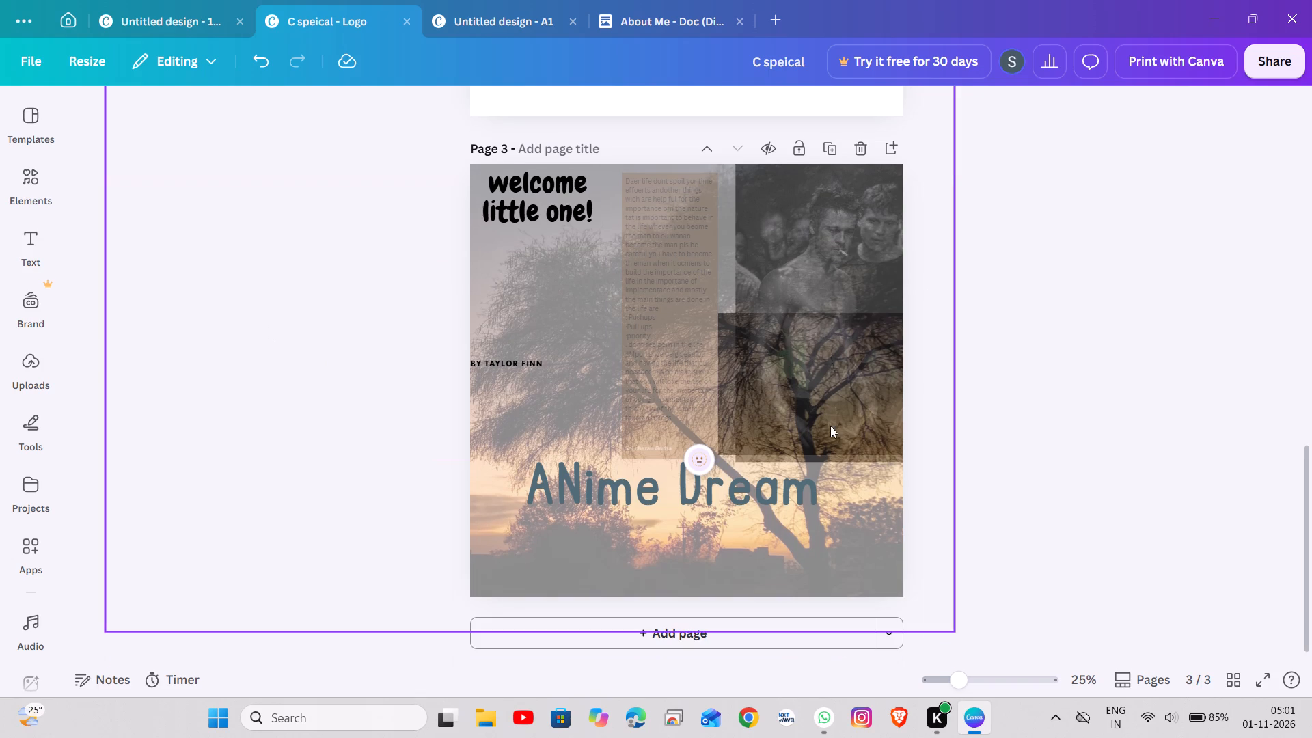
scroll(830, 426, "down", 1)
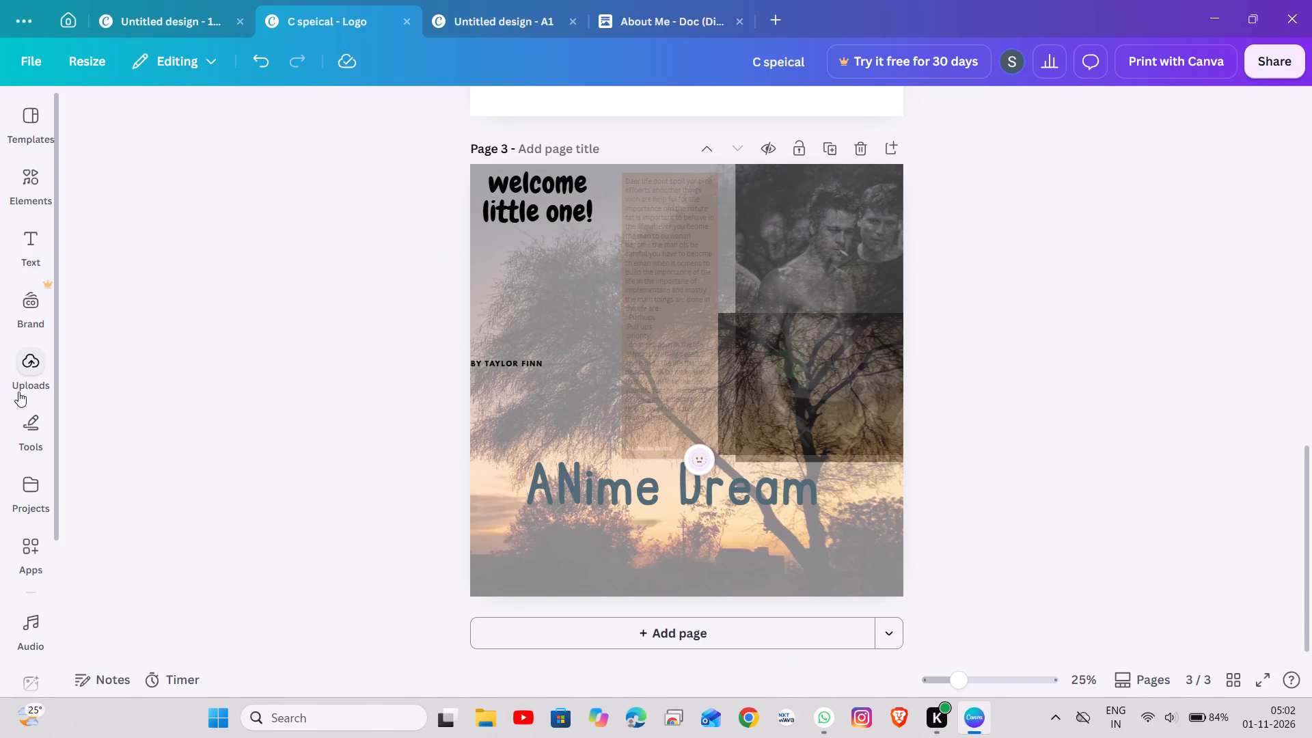
left_click(29, 368)
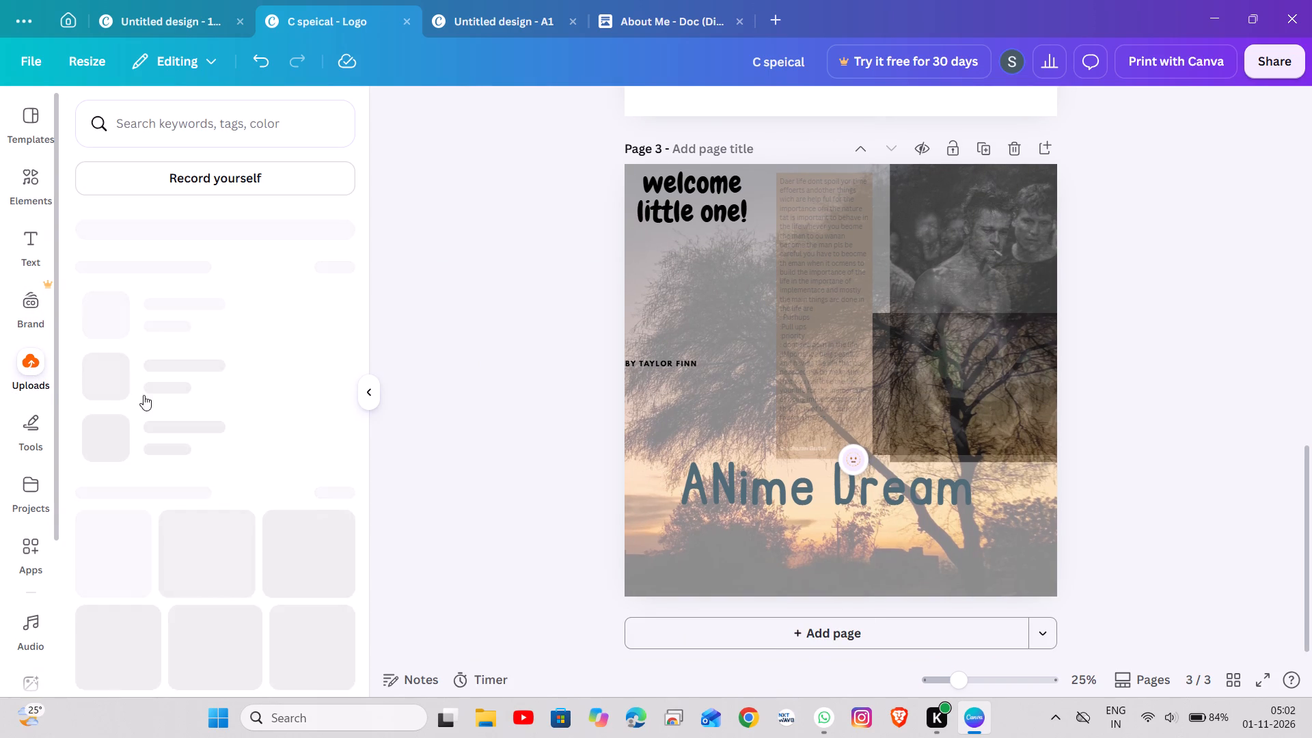
scroll(194, 558, "down", 3)
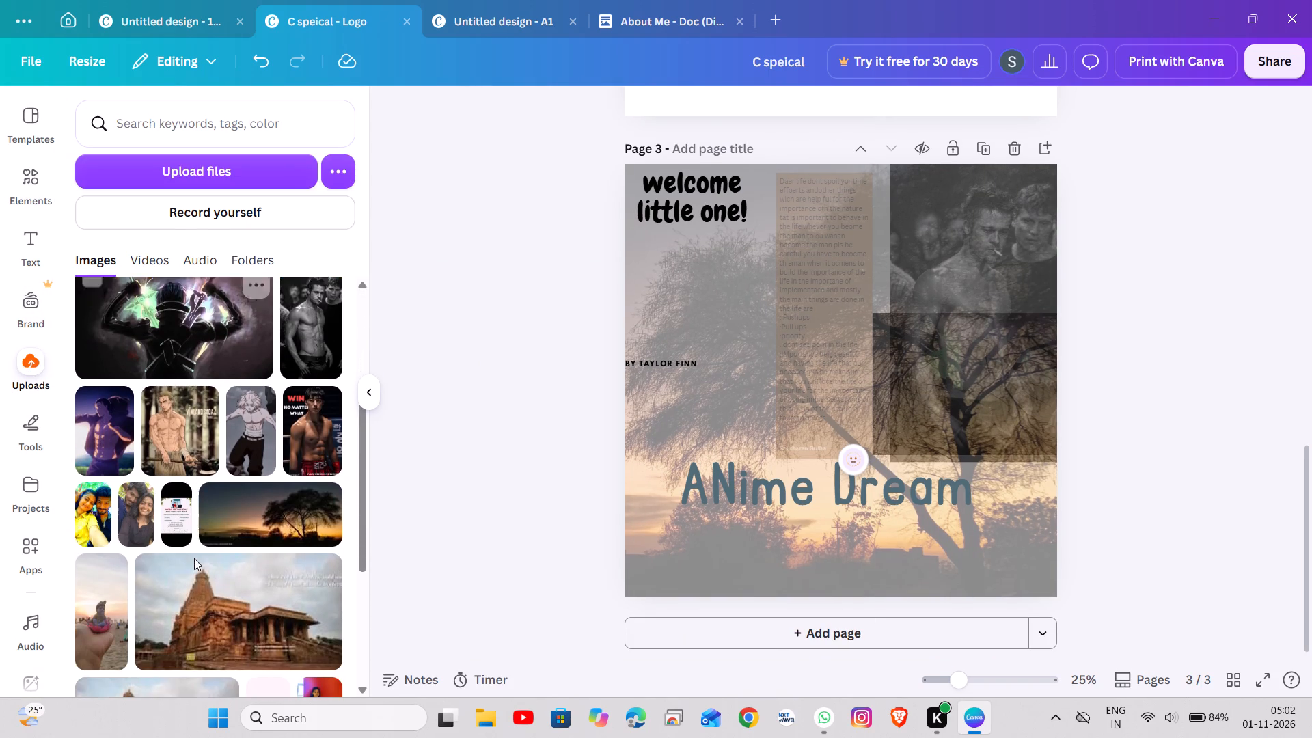
scroll(194, 558, "down", 1)
left_click(250, 399)
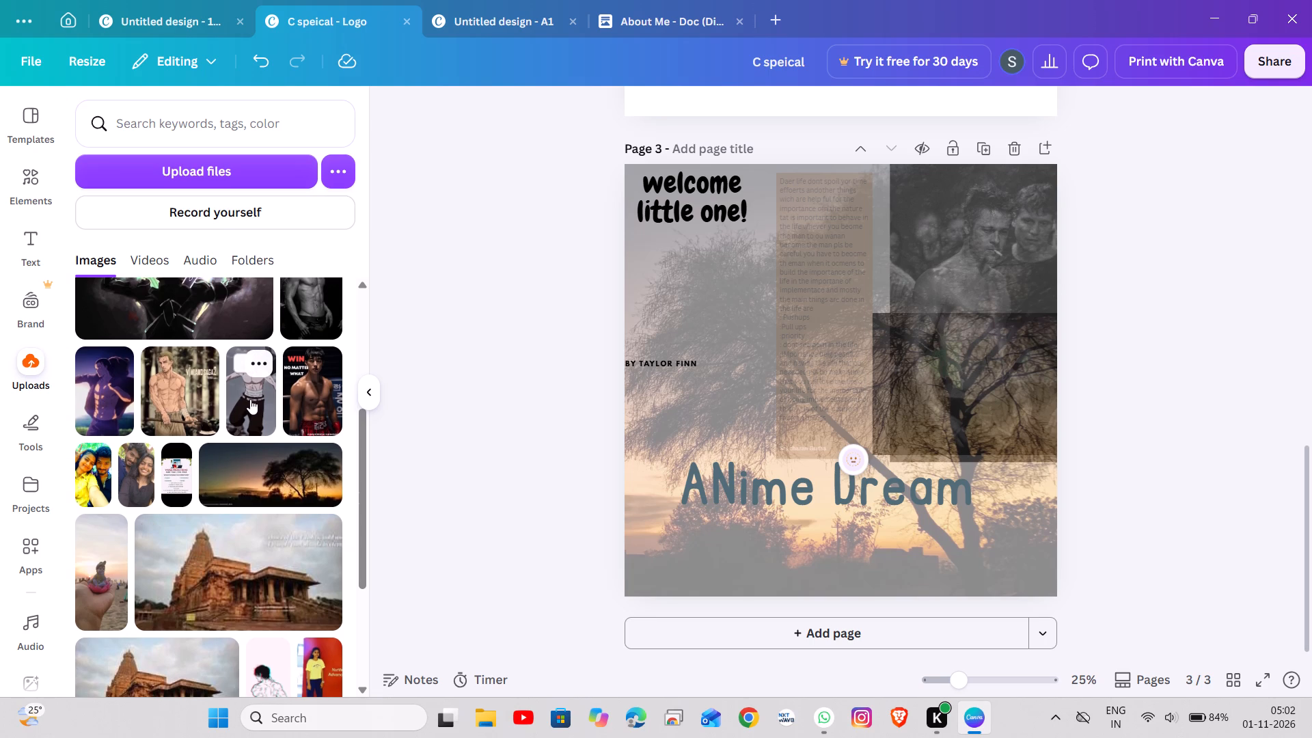
left_click_drag(831, 297, 768, 269)
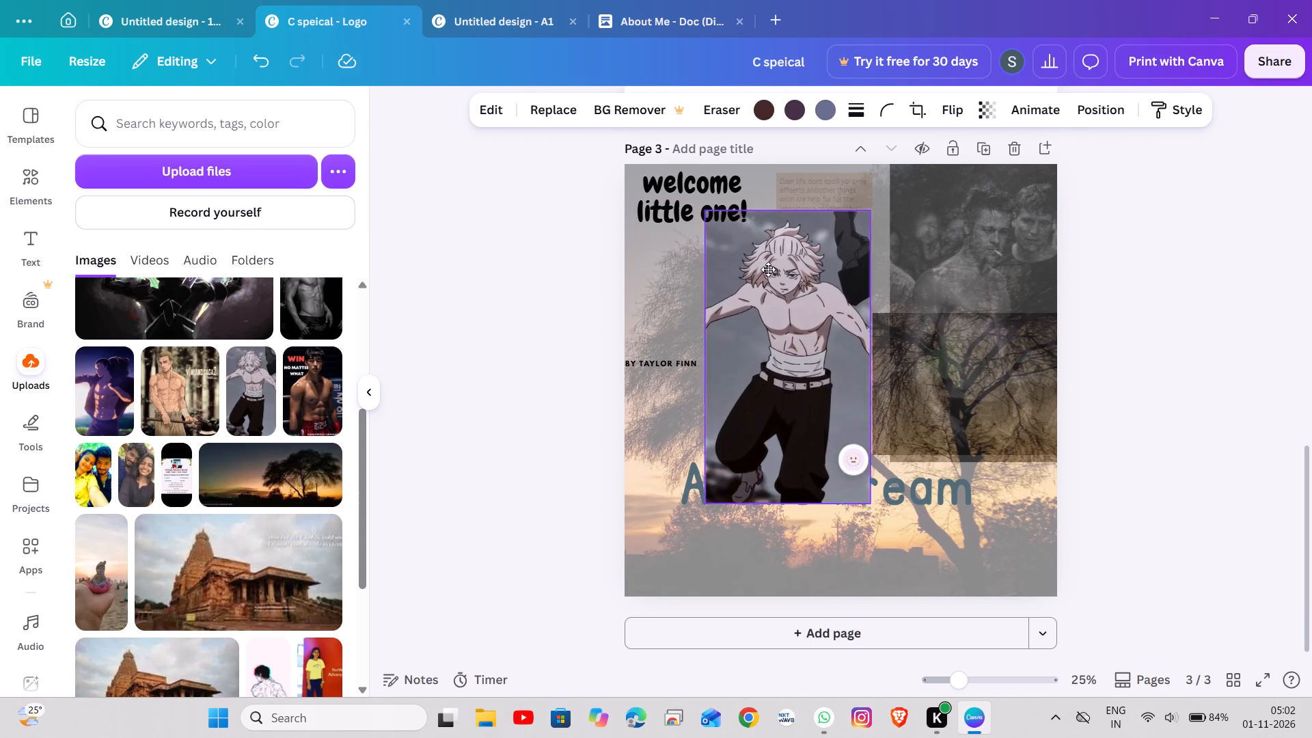
left_click_drag(768, 269, 691, 223)
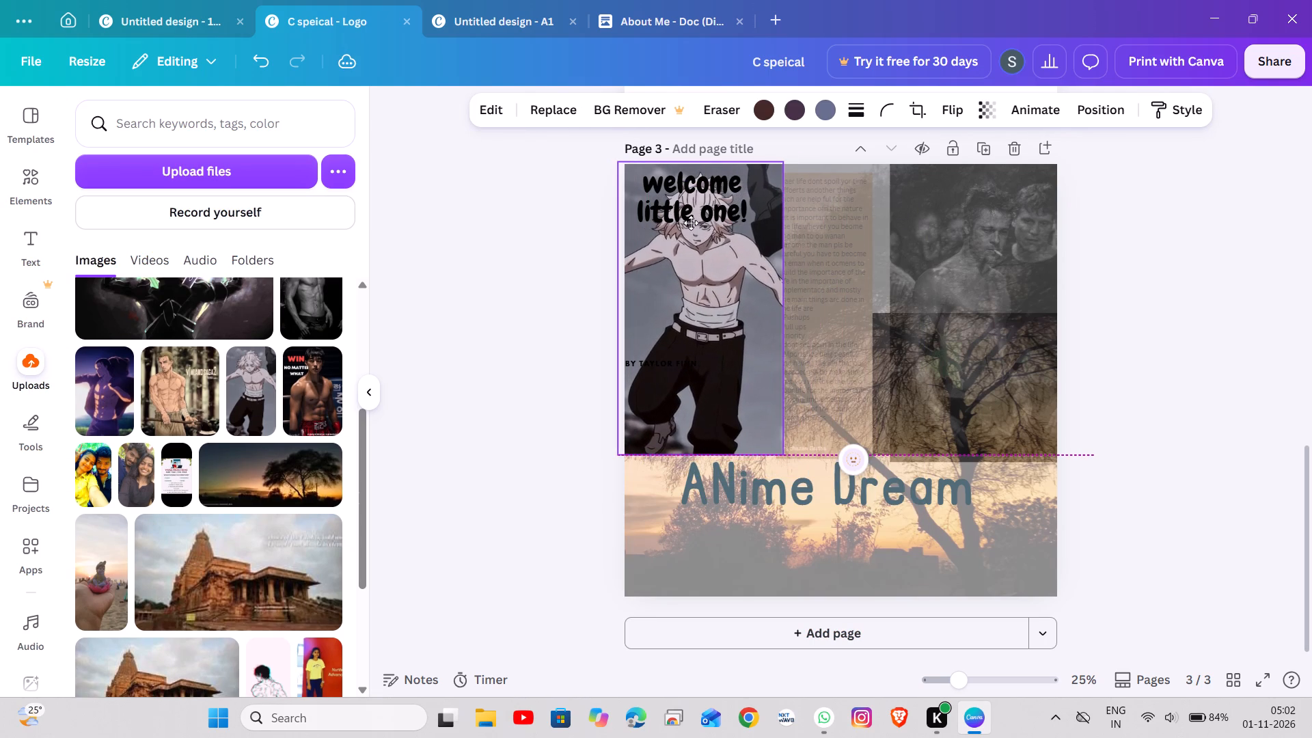
left_click_drag(691, 223, 694, 228)
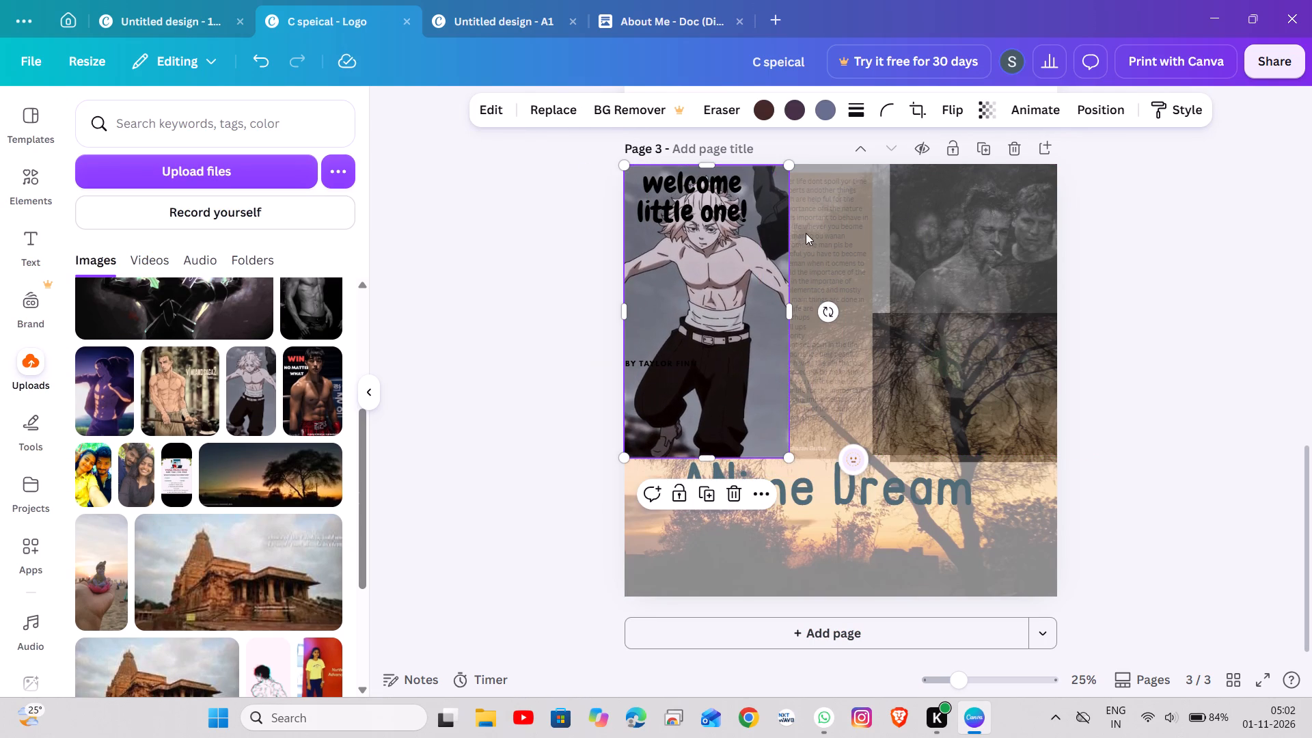
Set the transparency of the white-haired anime picture on page 3 to 41.
left_click(804, 238)
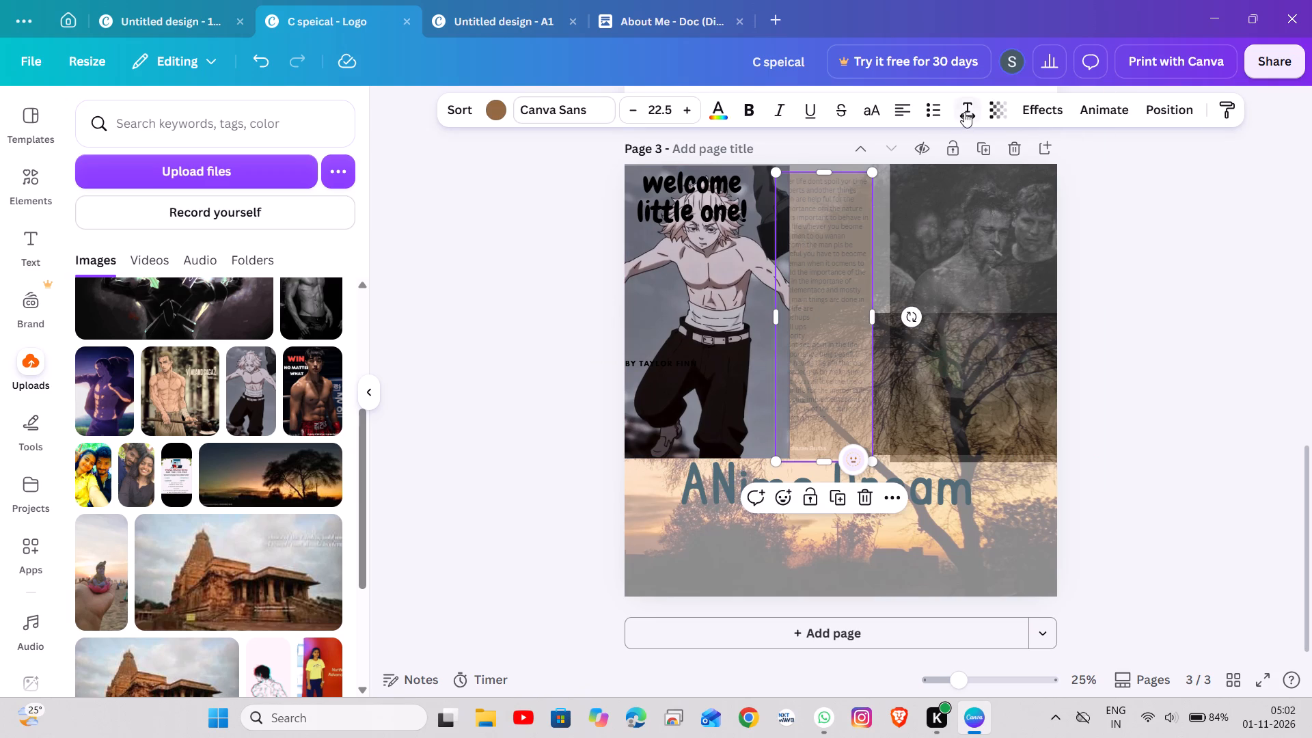
left_click(746, 255)
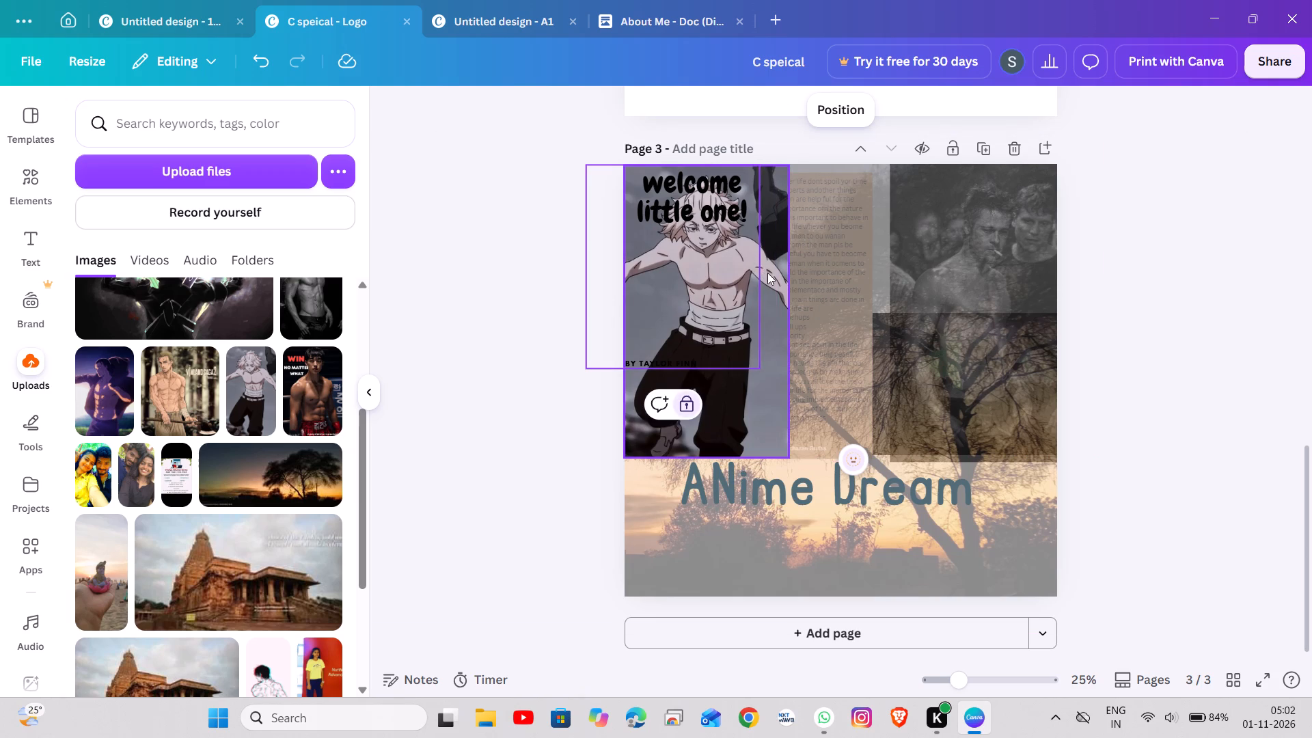
left_click(767, 273)
left_click(986, 115)
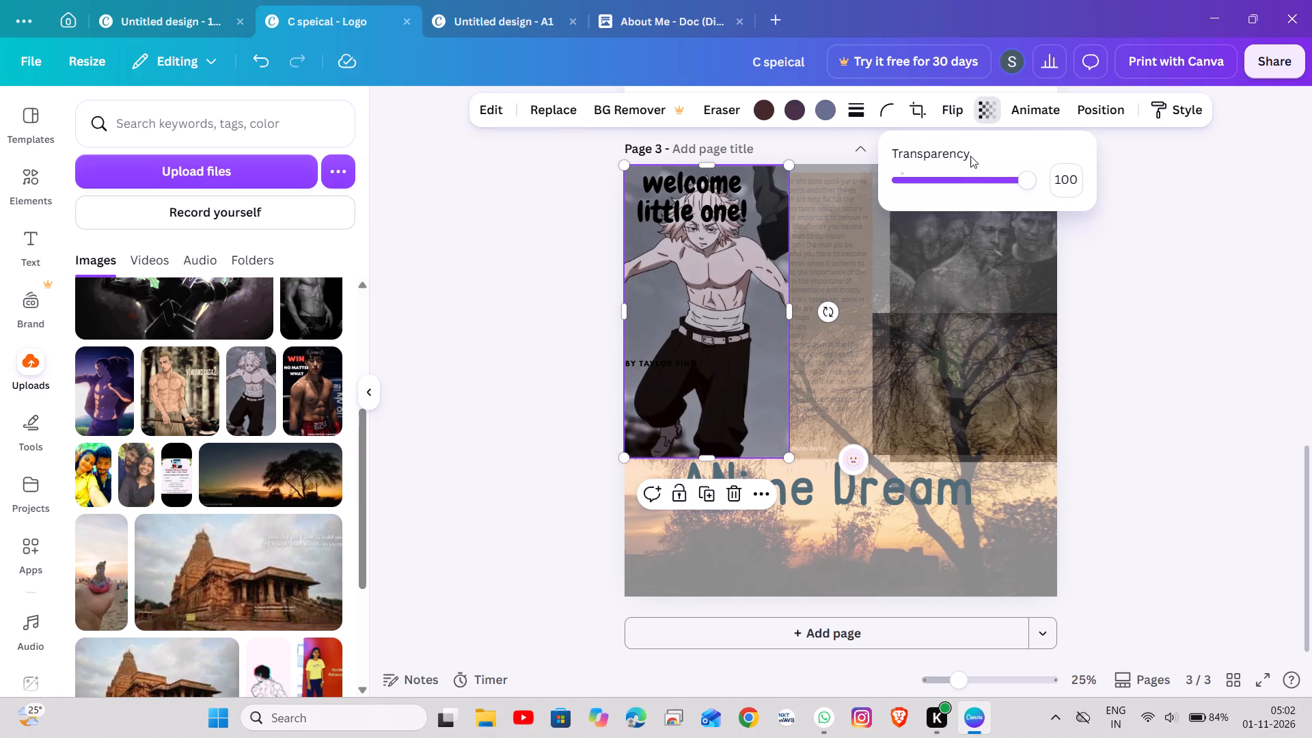
left_click_drag(1021, 180, 983, 201)
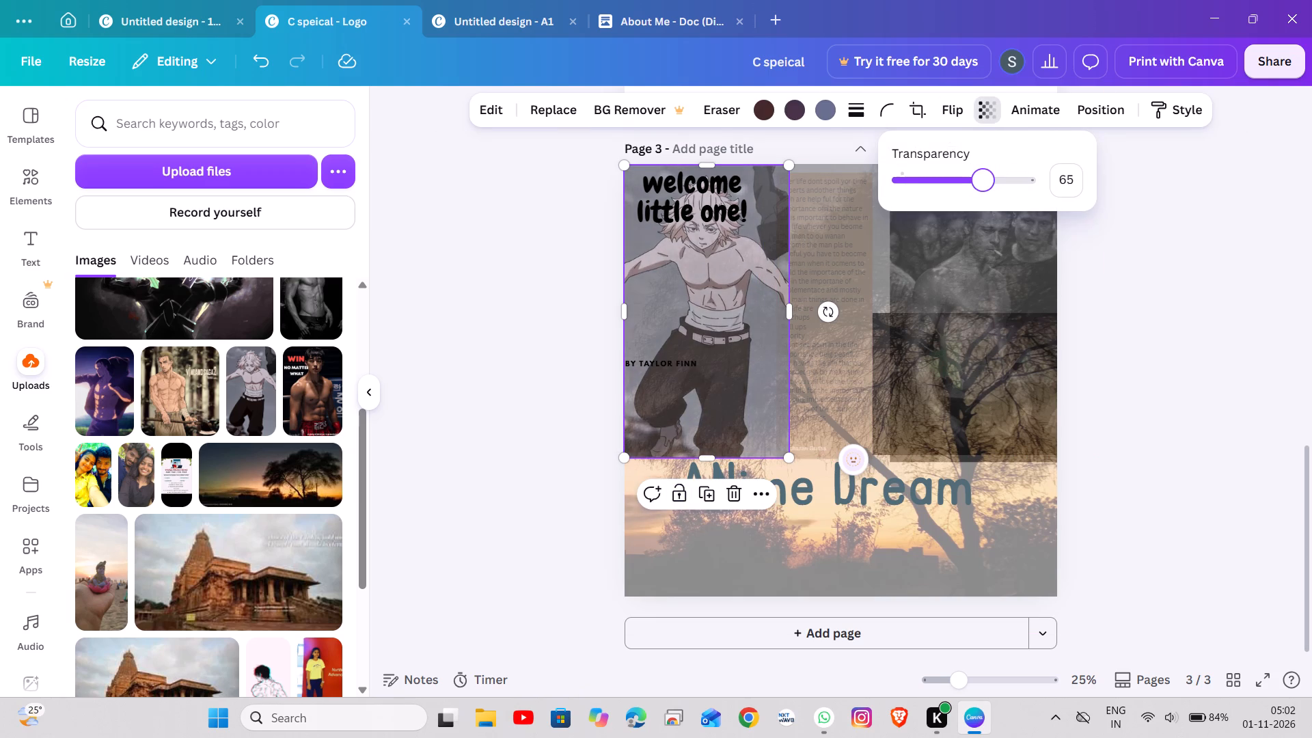
left_click_drag(983, 201, 952, 221)
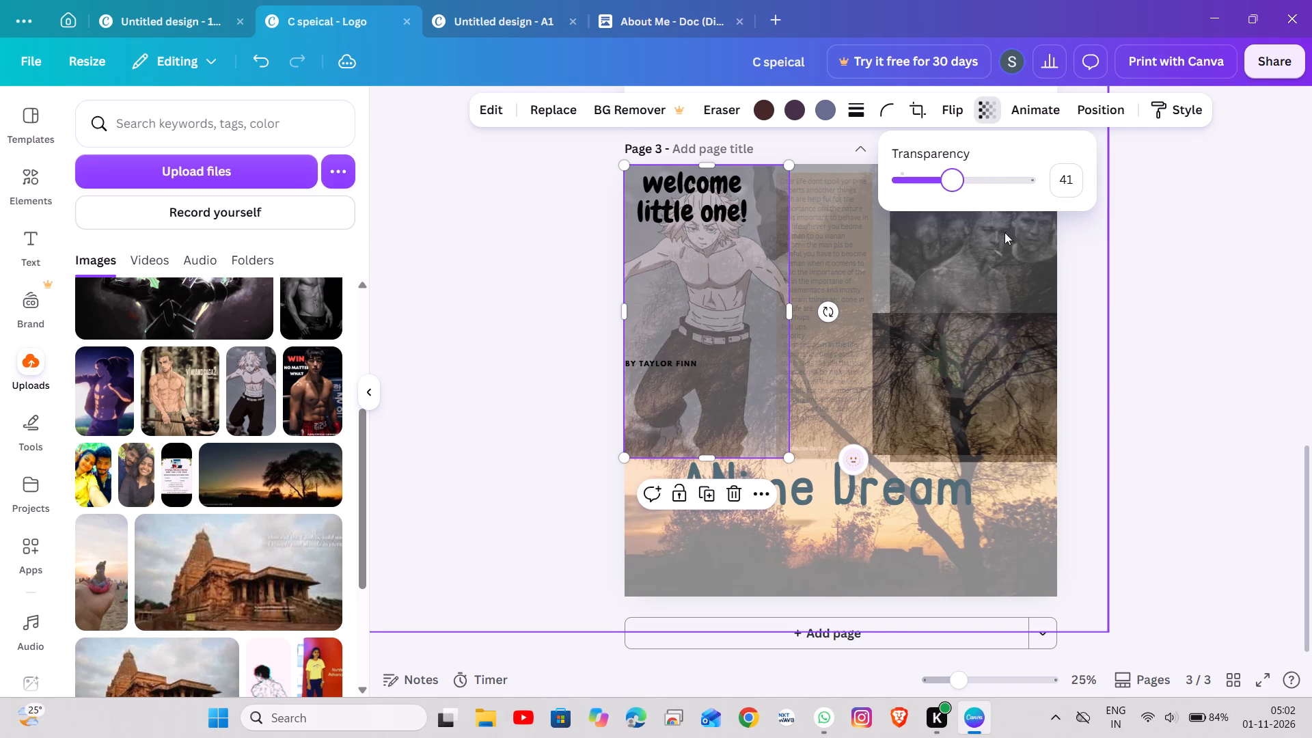
left_click(1188, 303)
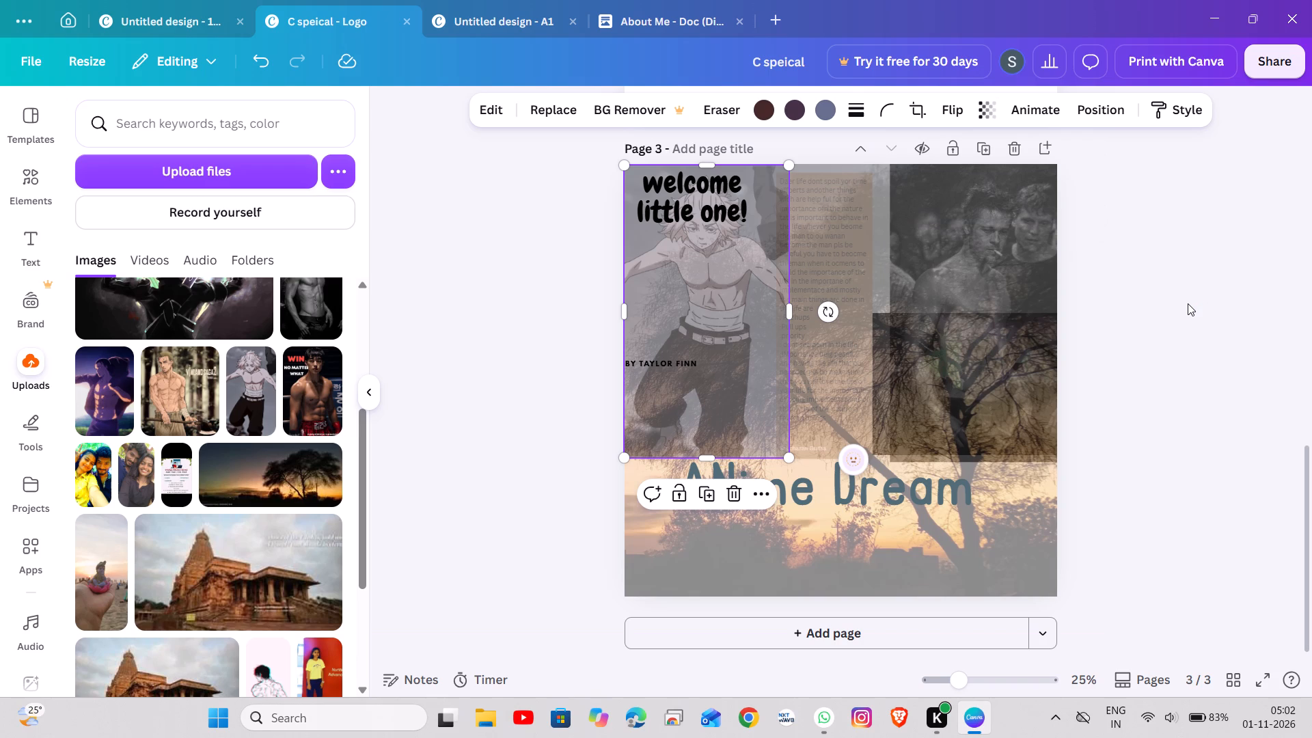
left_click(693, 327)
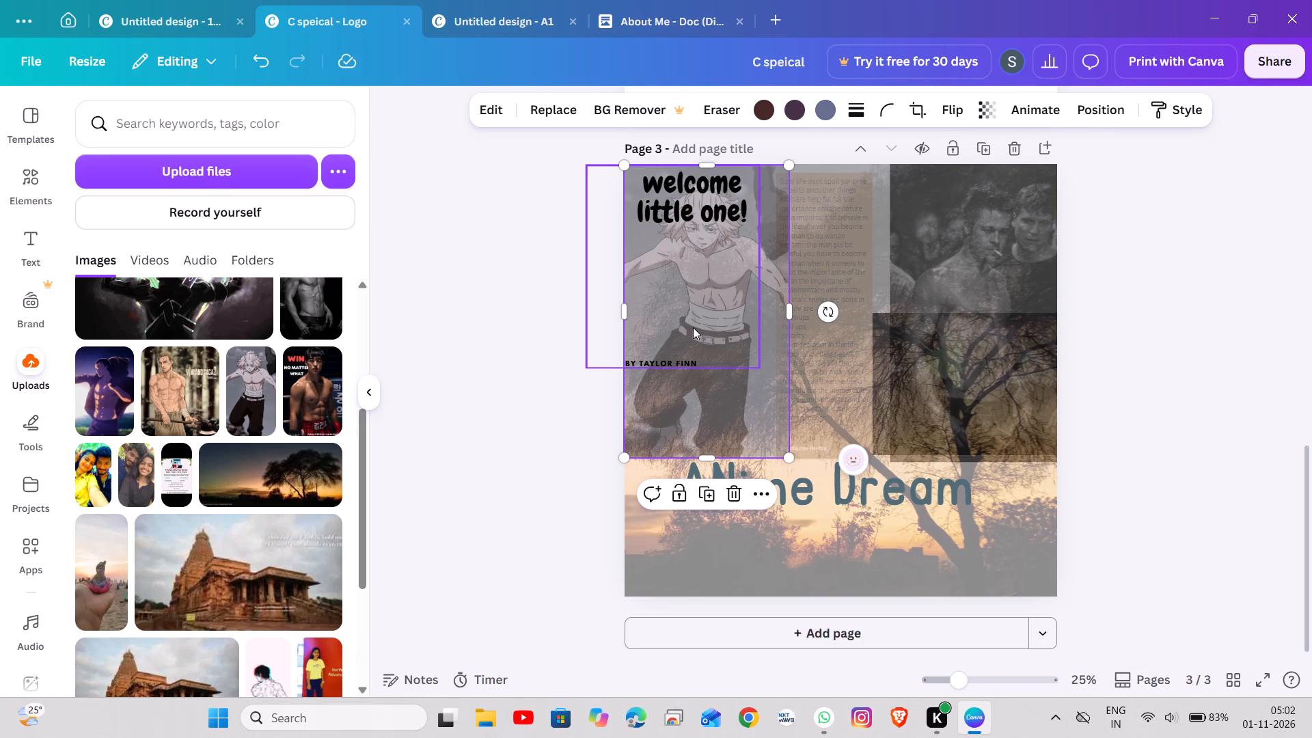
left_click(728, 393)
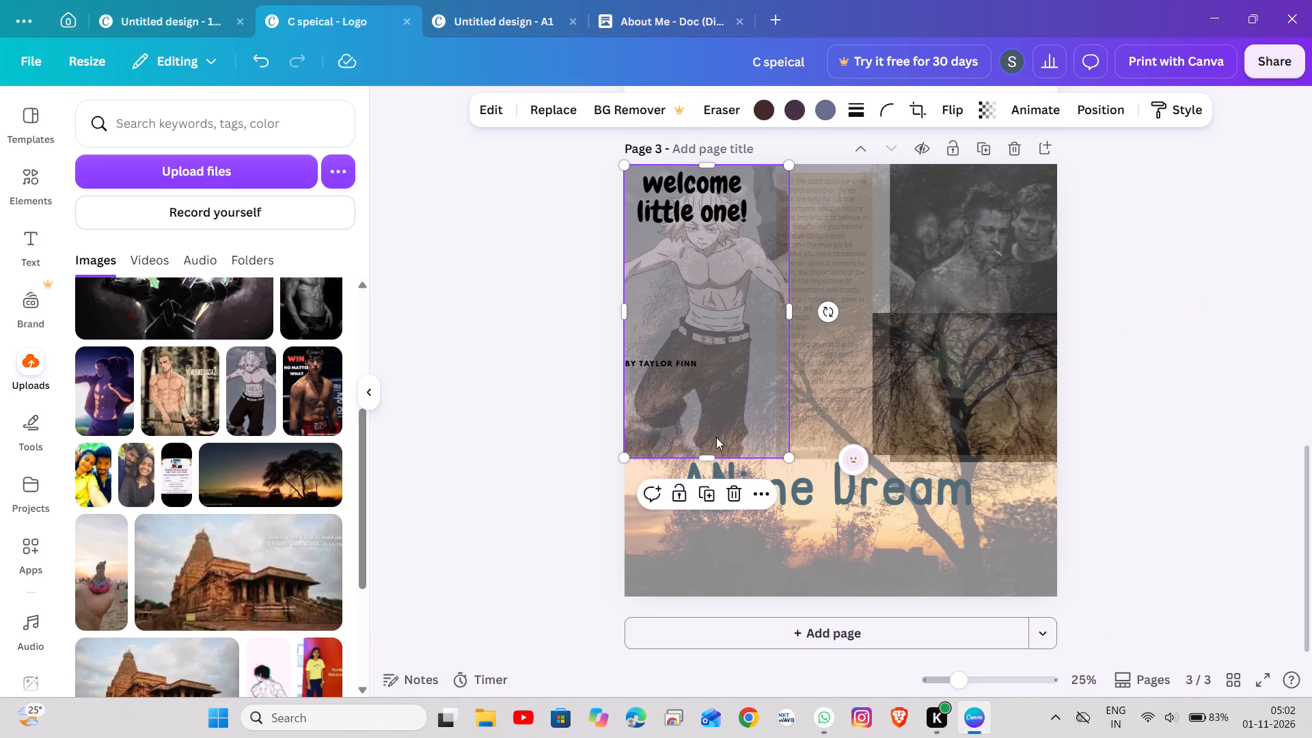
left_click(519, 423)
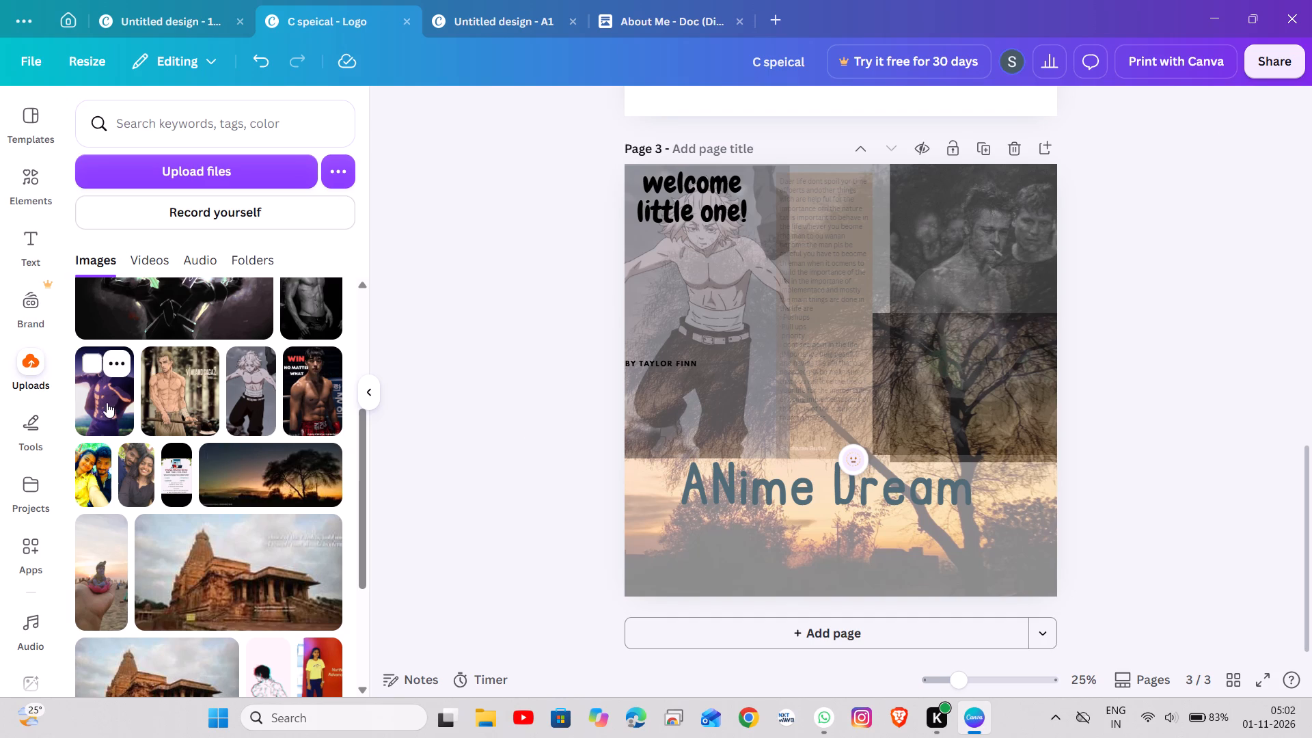
Add the uploaded black-and-white photo of the shirtless man with a cigarette to page 3, placing it near the centre over the sticky note.
left_click(299, 311)
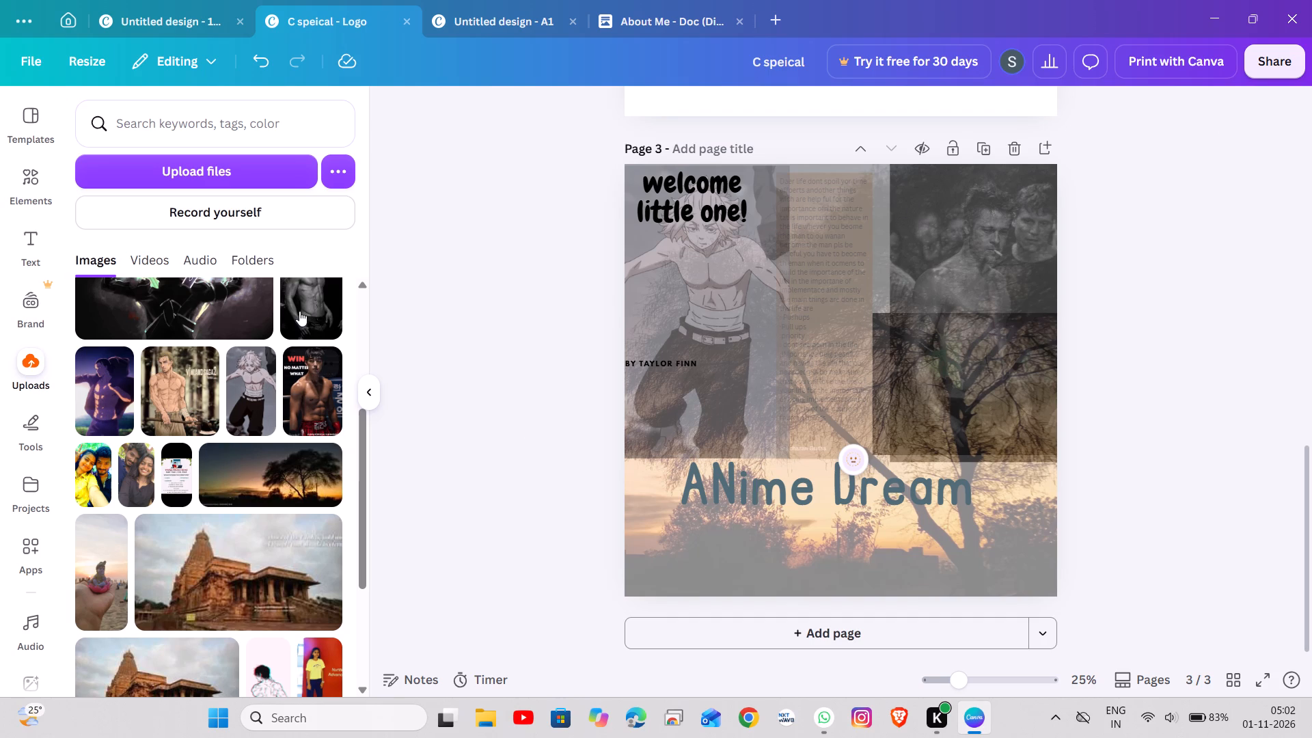
left_click_drag(872, 368, 836, 415)
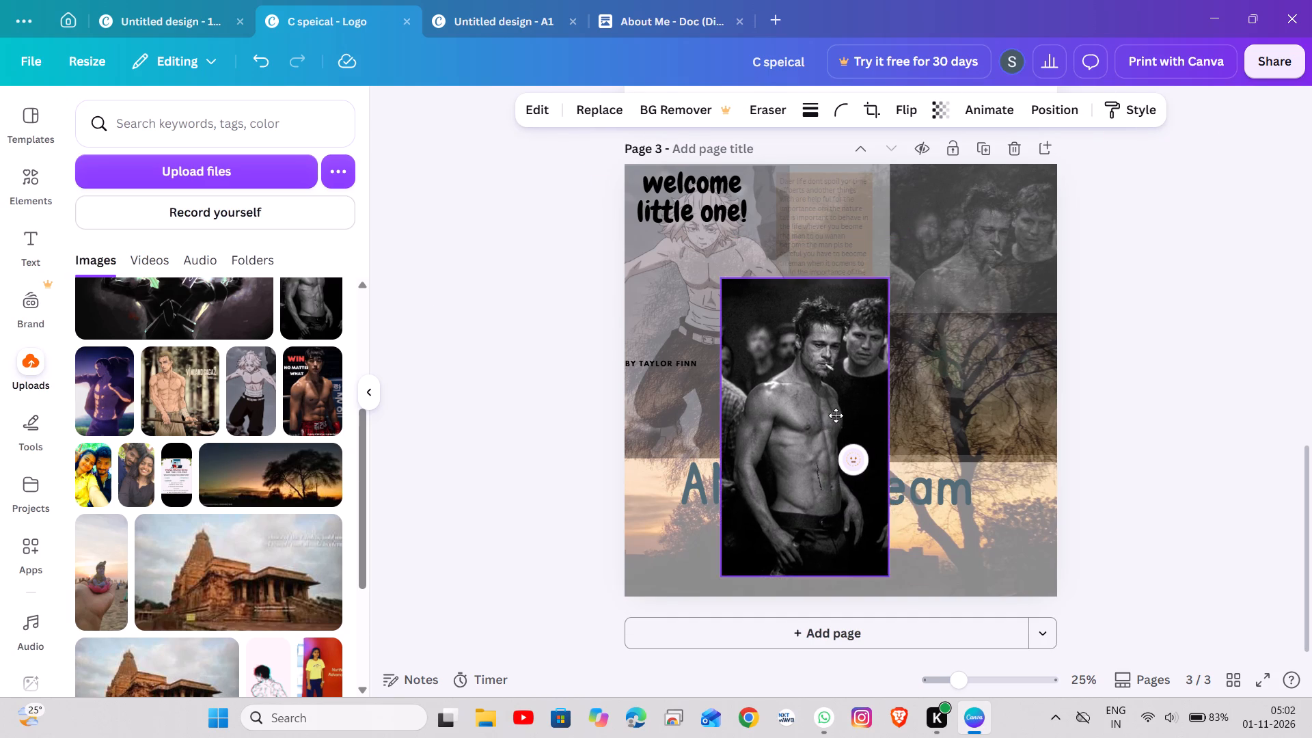
left_click_drag(836, 415, 862, 389)
left_click(877, 456)
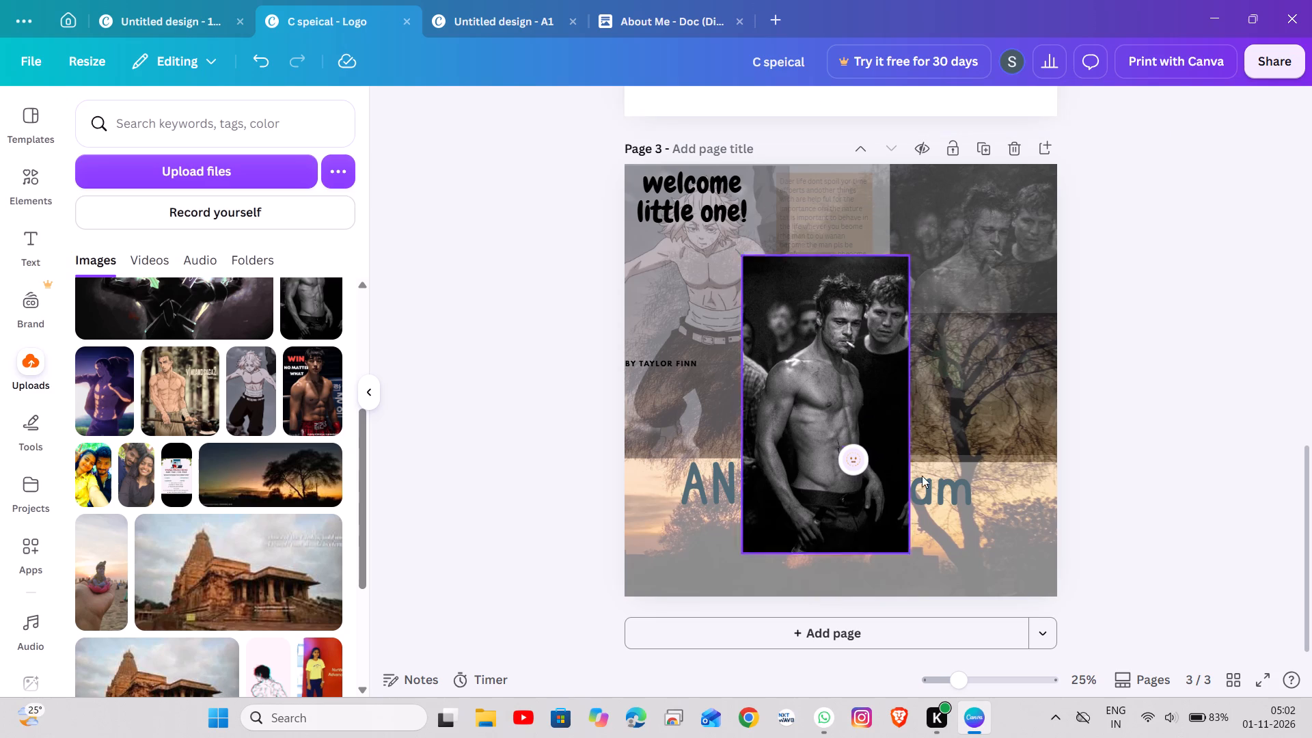
left_click(931, 480)
Make the central black-and-white photo translucent, bringing its transparency down to 28 and raising it slightly.
left_click(852, 305)
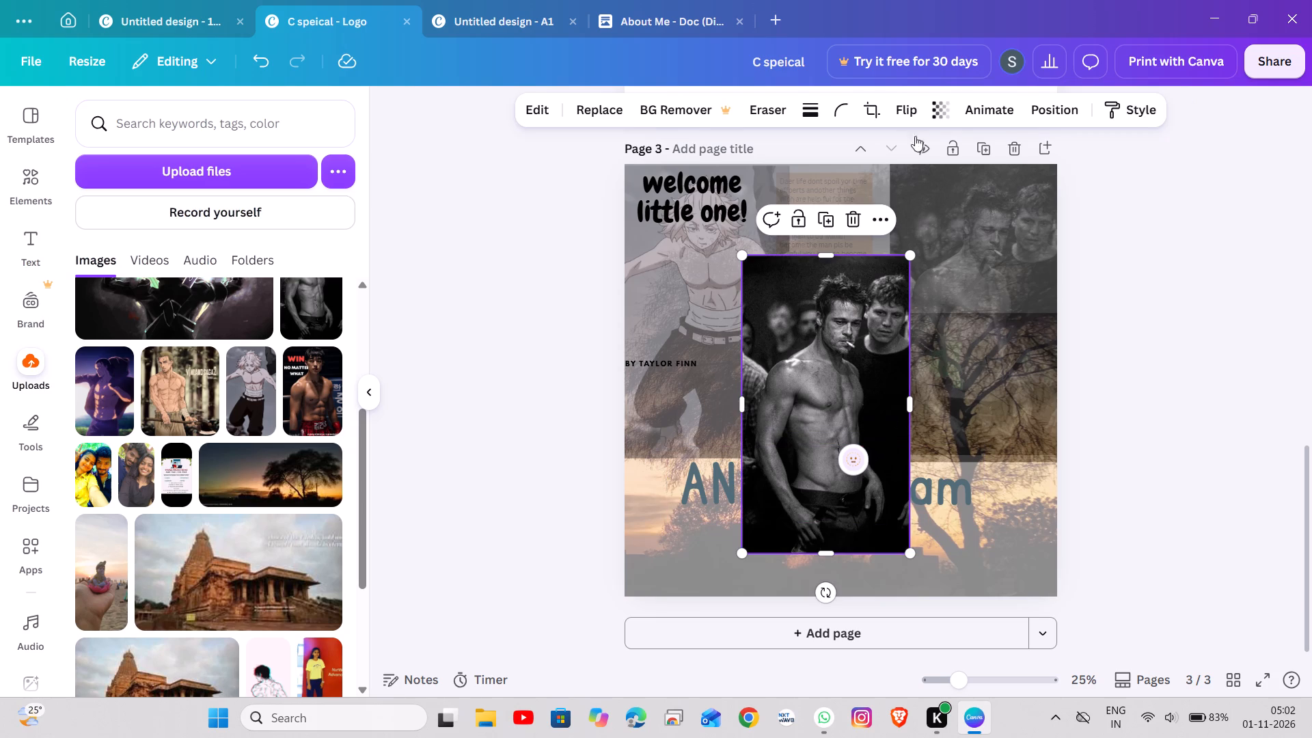
left_click(939, 105)
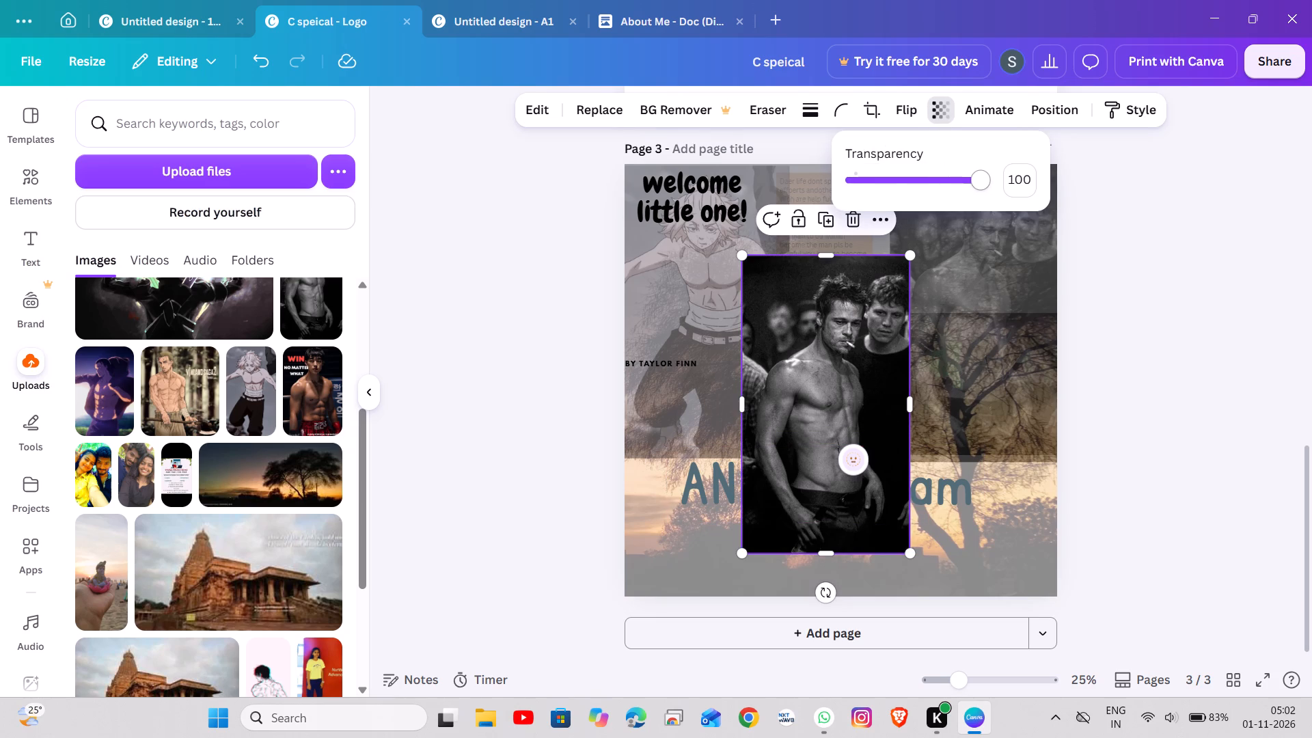
left_click_drag(980, 180, 889, 219)
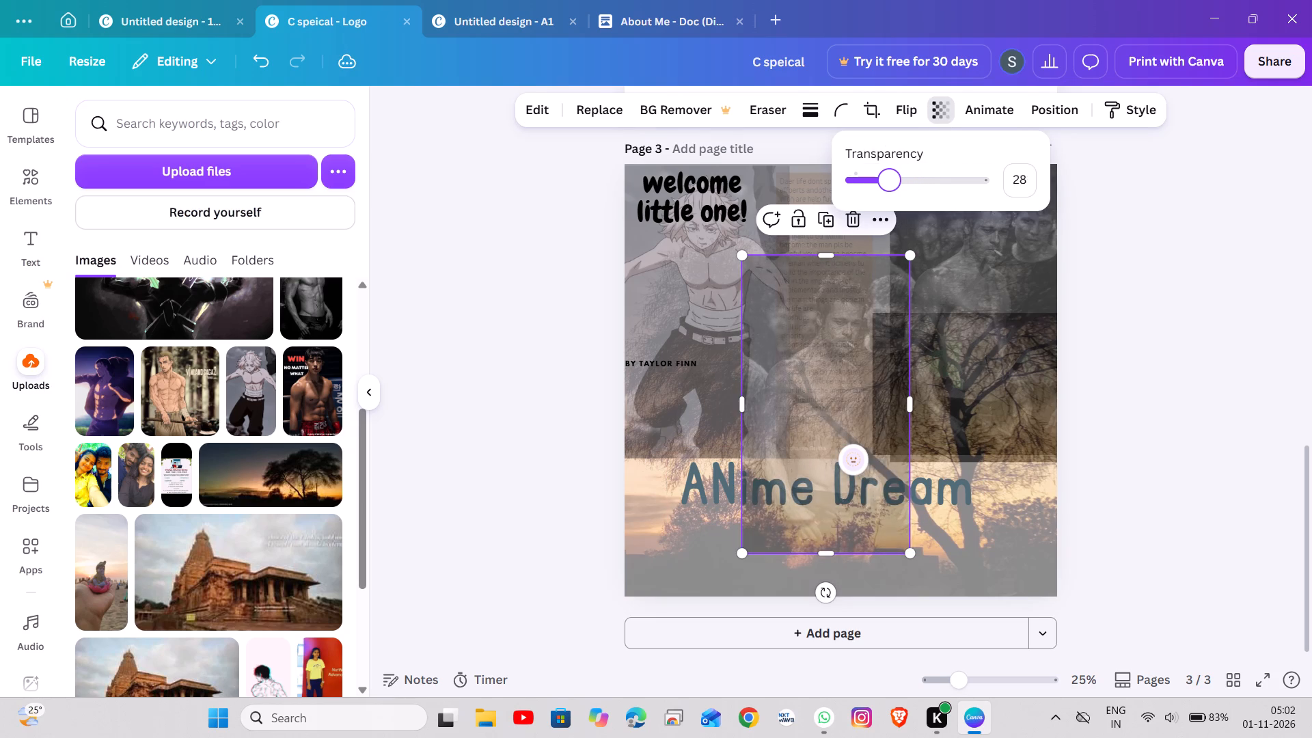
left_click_drag(889, 219, 905, 221)
left_click(1162, 314)
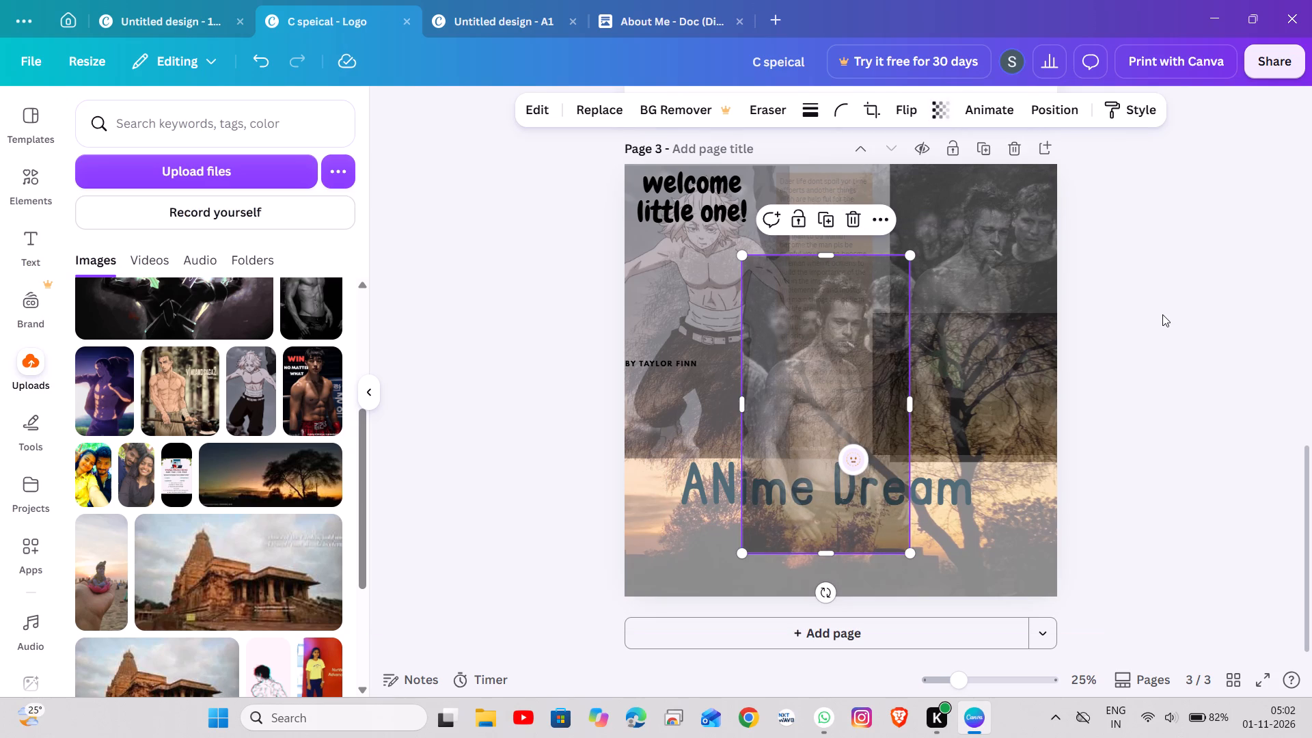
left_click(680, 355)
left_click(547, 366)
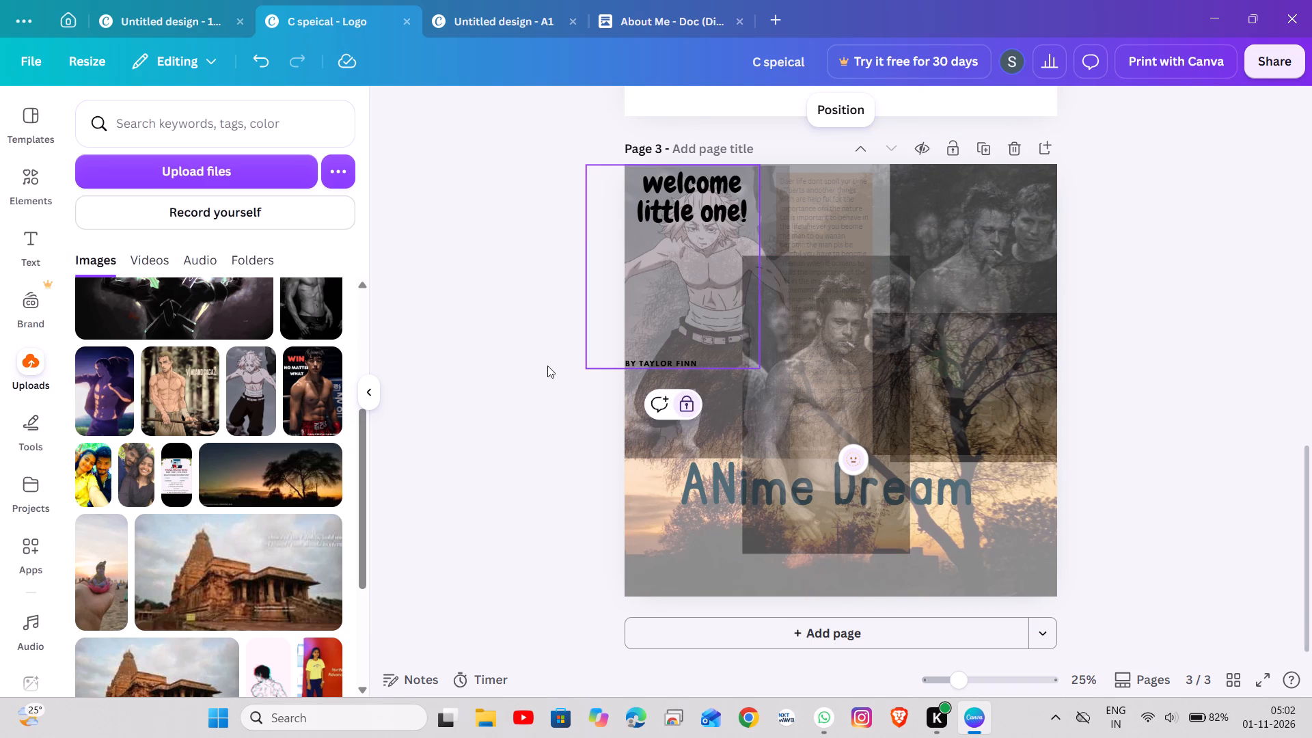
left_click(547, 366)
scroll(768, 411, "down", 1)
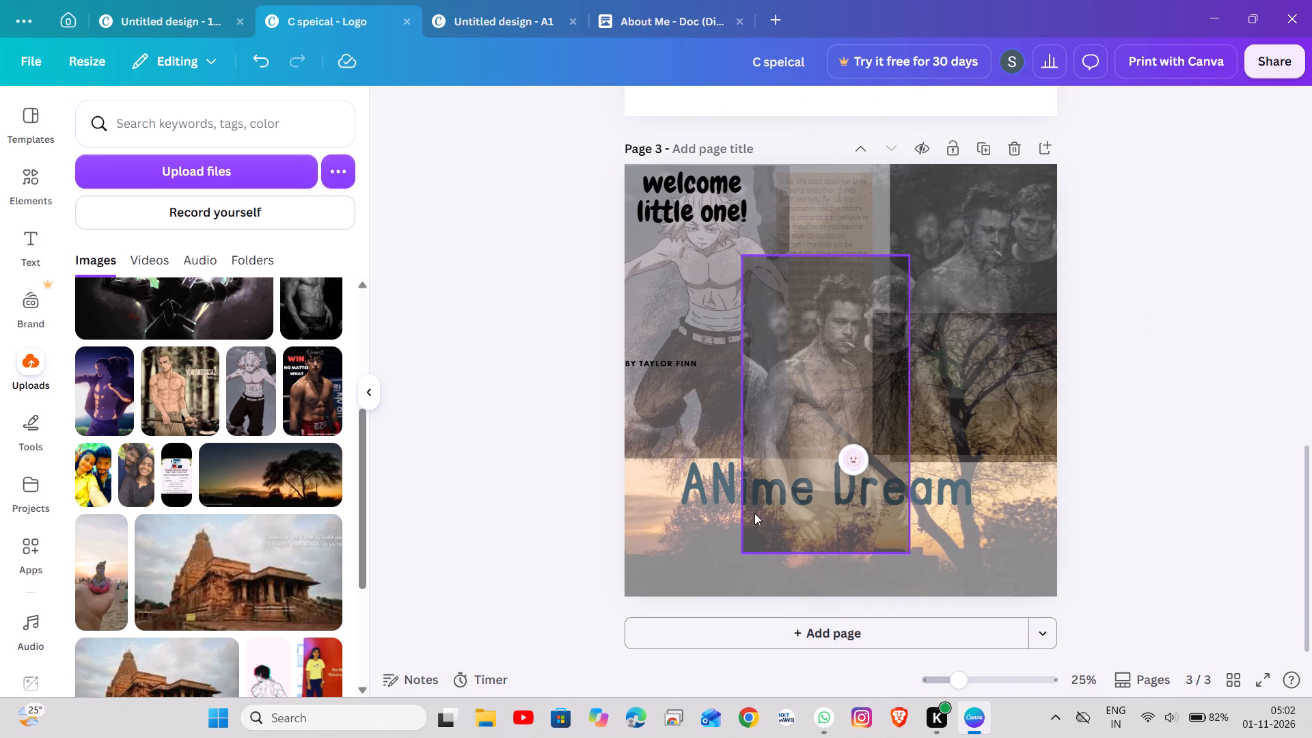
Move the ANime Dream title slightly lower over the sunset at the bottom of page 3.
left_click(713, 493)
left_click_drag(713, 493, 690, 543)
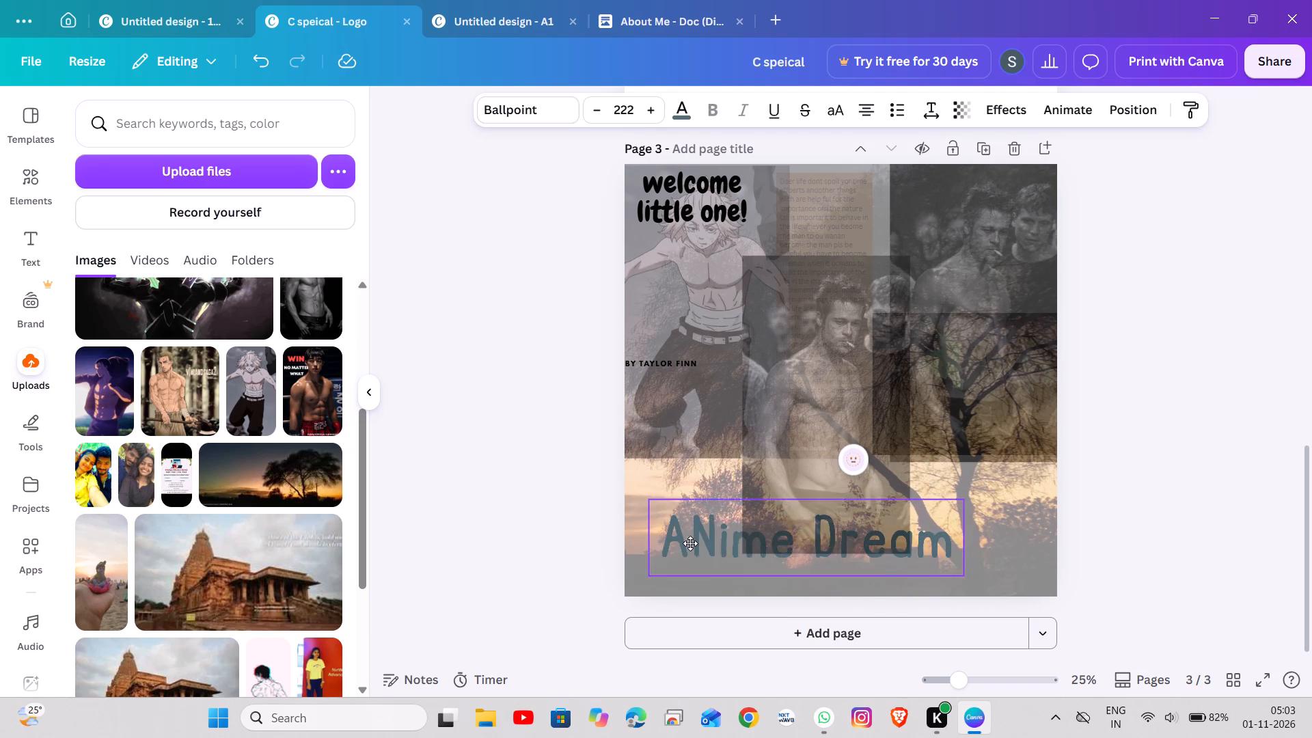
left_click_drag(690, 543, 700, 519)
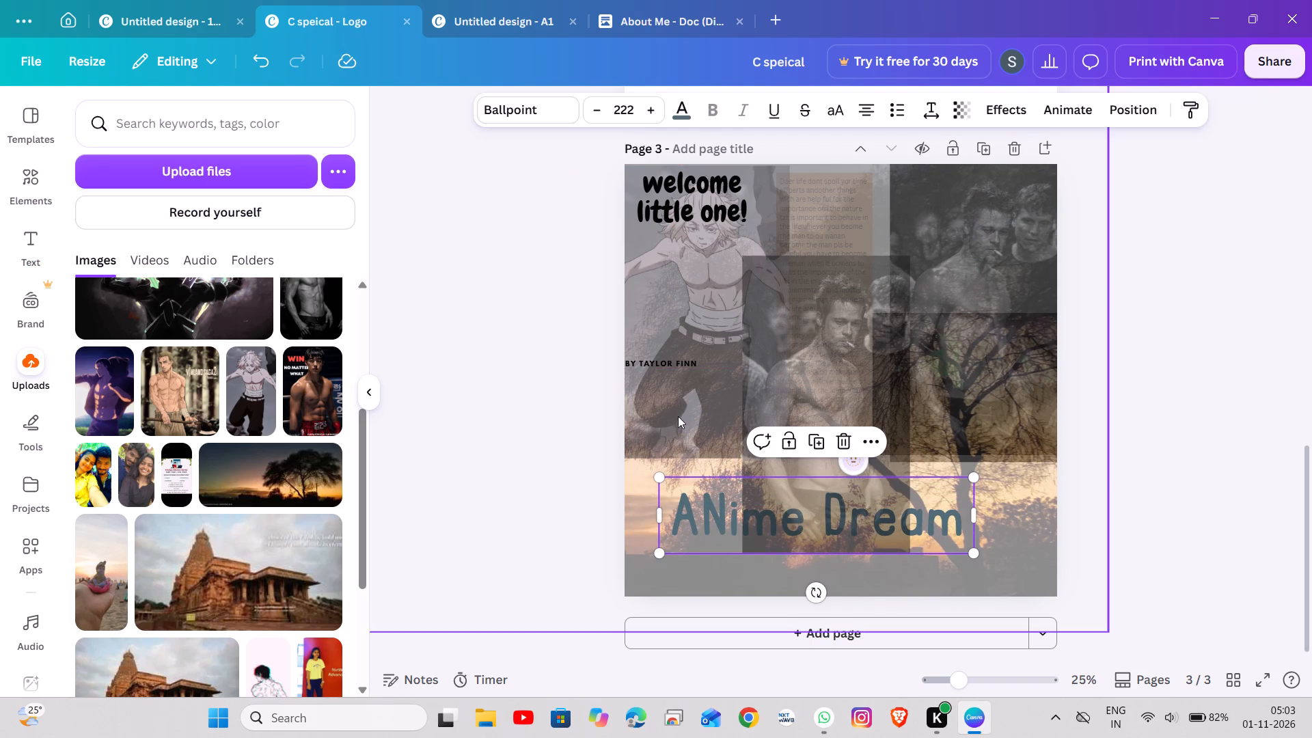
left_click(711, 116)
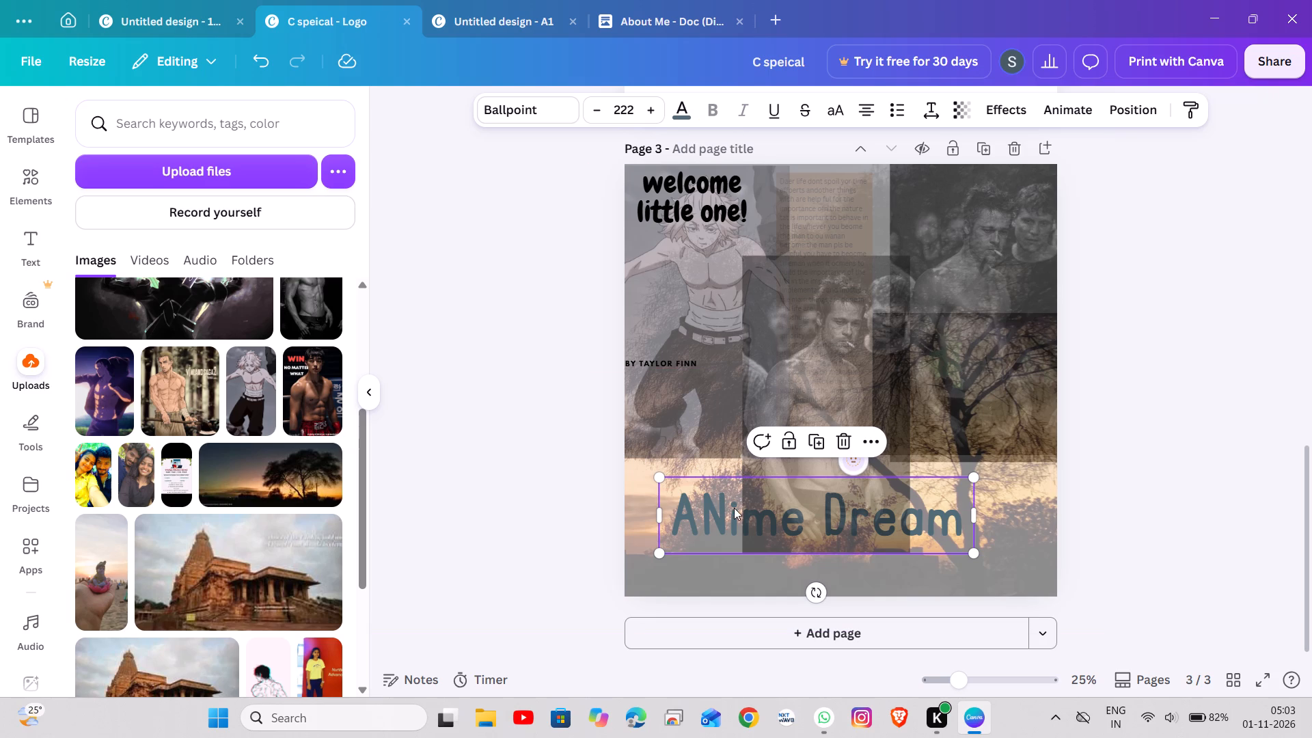
Erase all the text of the ANime Dream title.
left_click(734, 508)
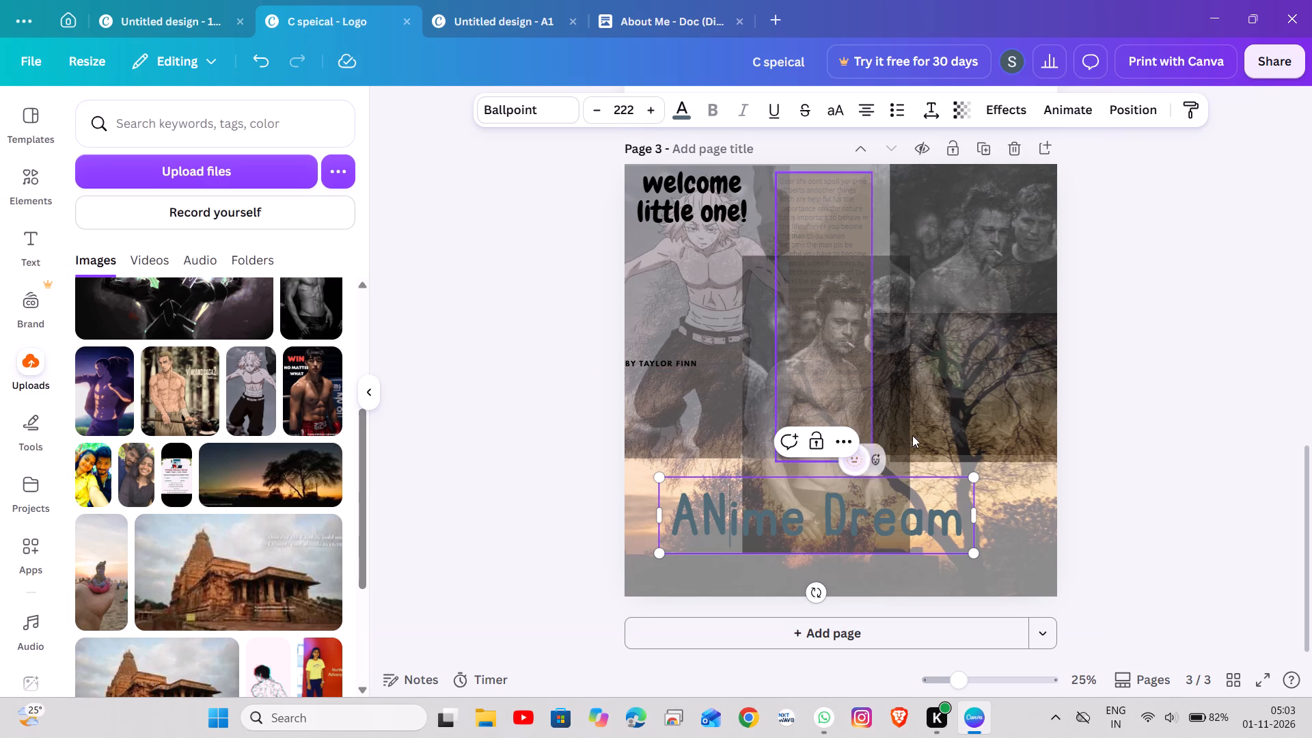
left_click(860, 513)
left_click_drag(860, 513, 825, 505)
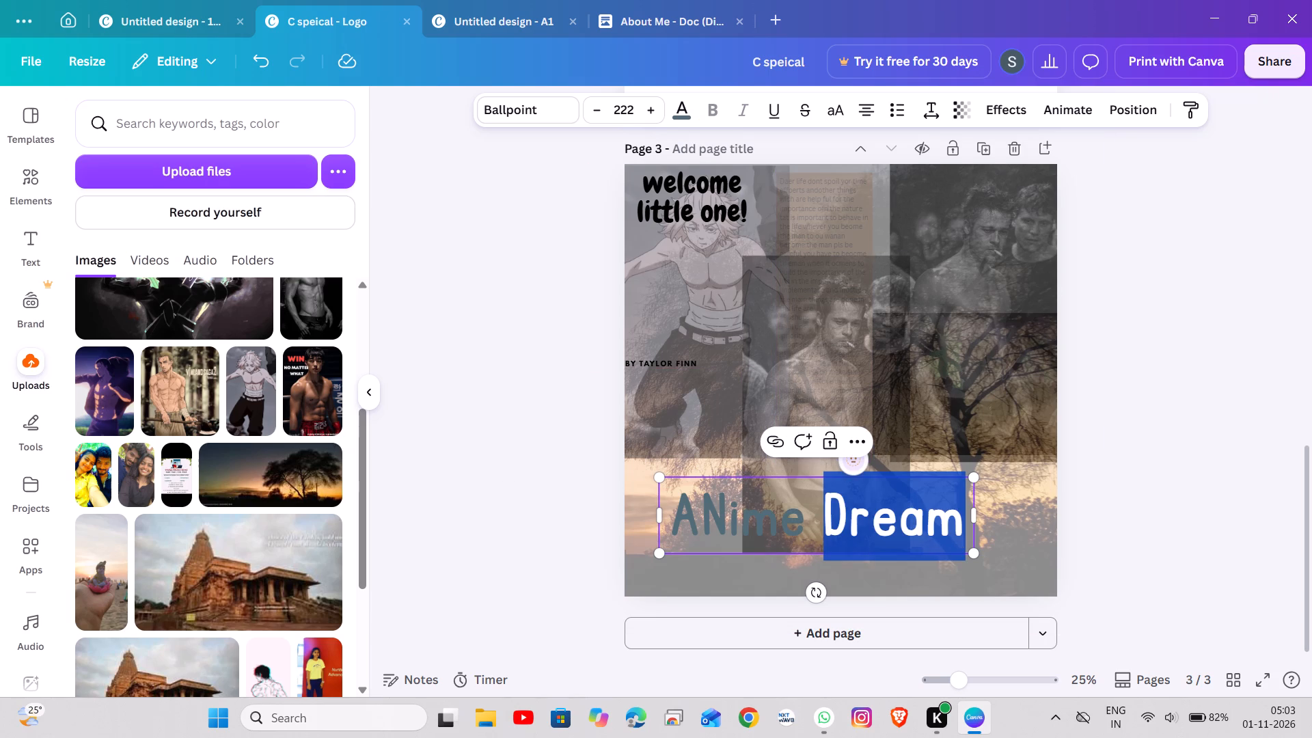
key("BackSpace")
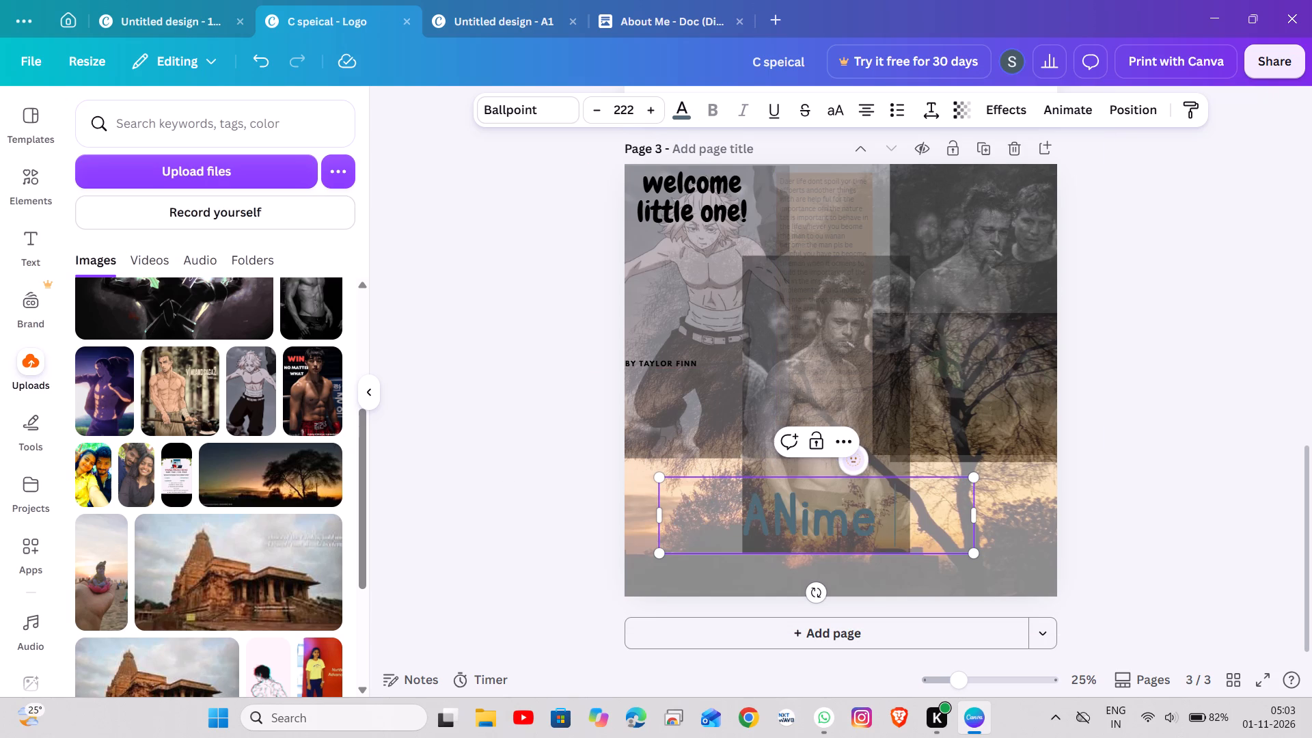
key("BackSpace")
key("BackSpace")
key("BackSpace")
key("BackSpace")
key("BackSpace")
key("BackSpace")
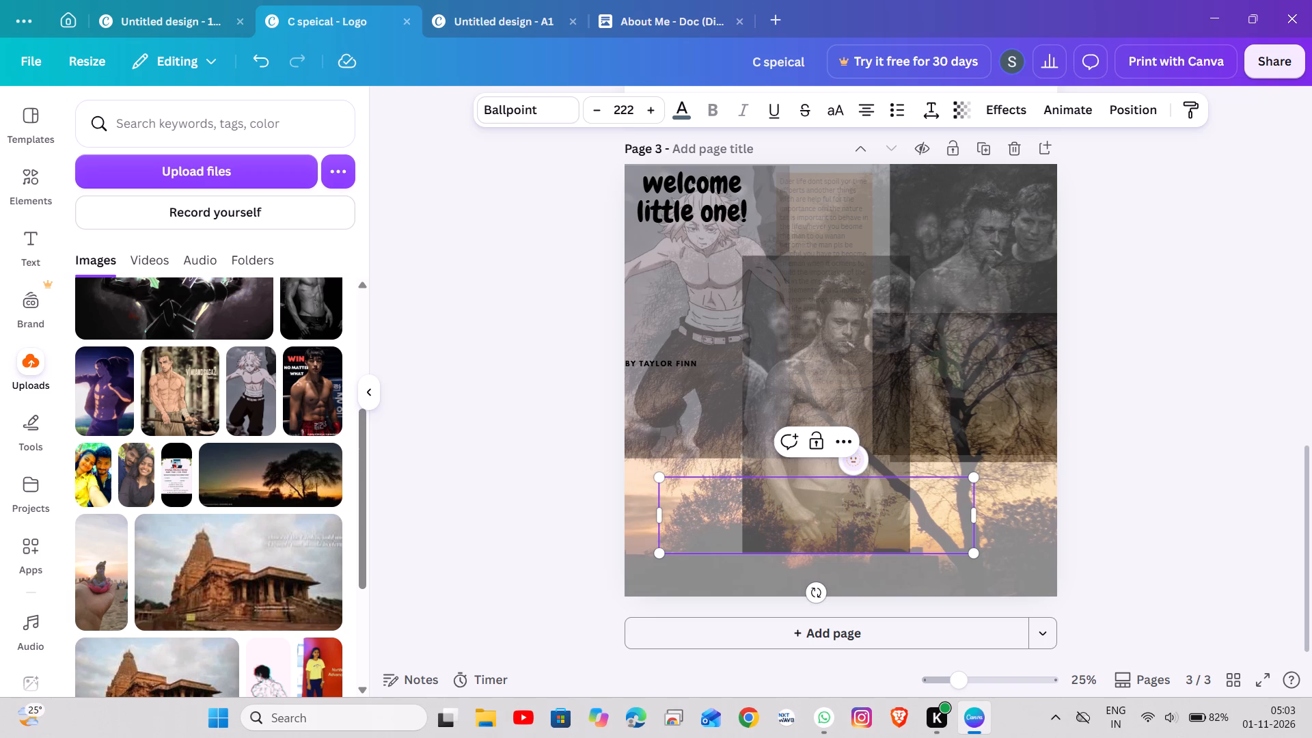
type("An")
key("BackSpace")
key("BackSpace")
key("BackSpace")
Add the Happy BIRTHDAY font combination to page 3 and place it over the sunset where the old title was.
left_click(33, 239)
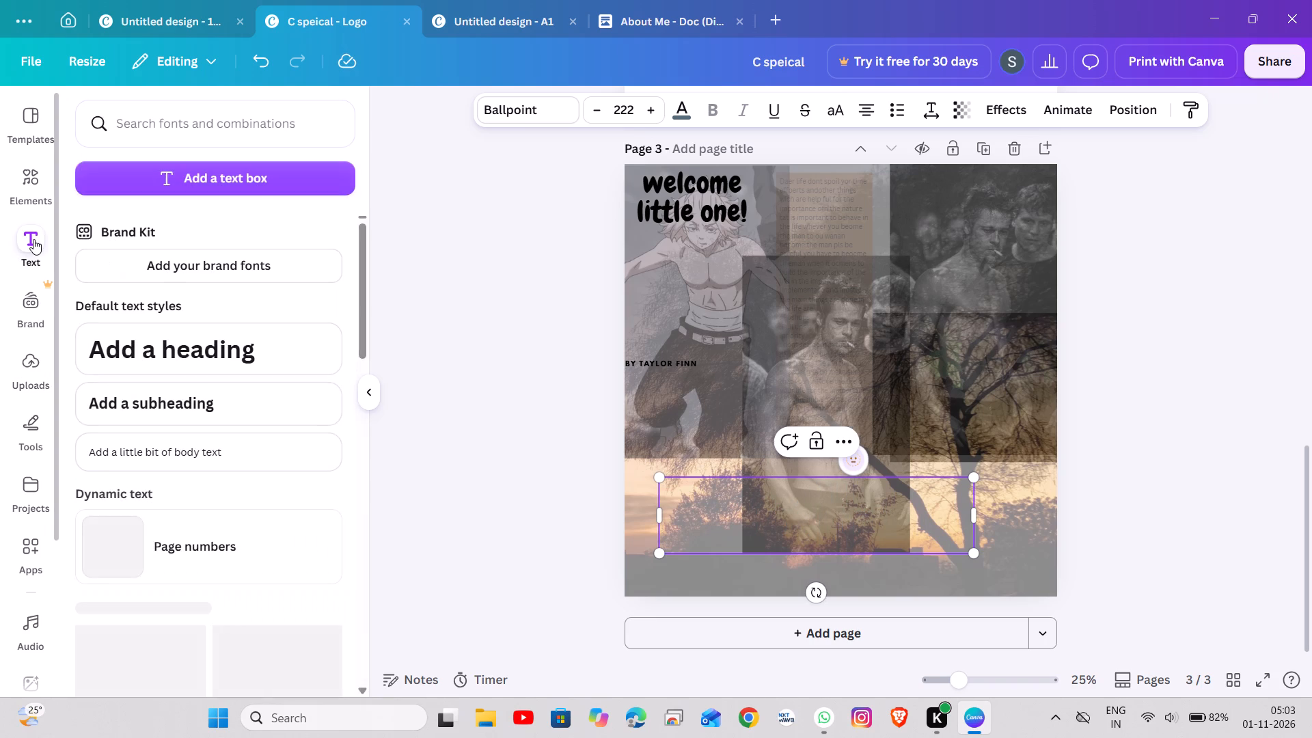
scroll(161, 405, "down", 3)
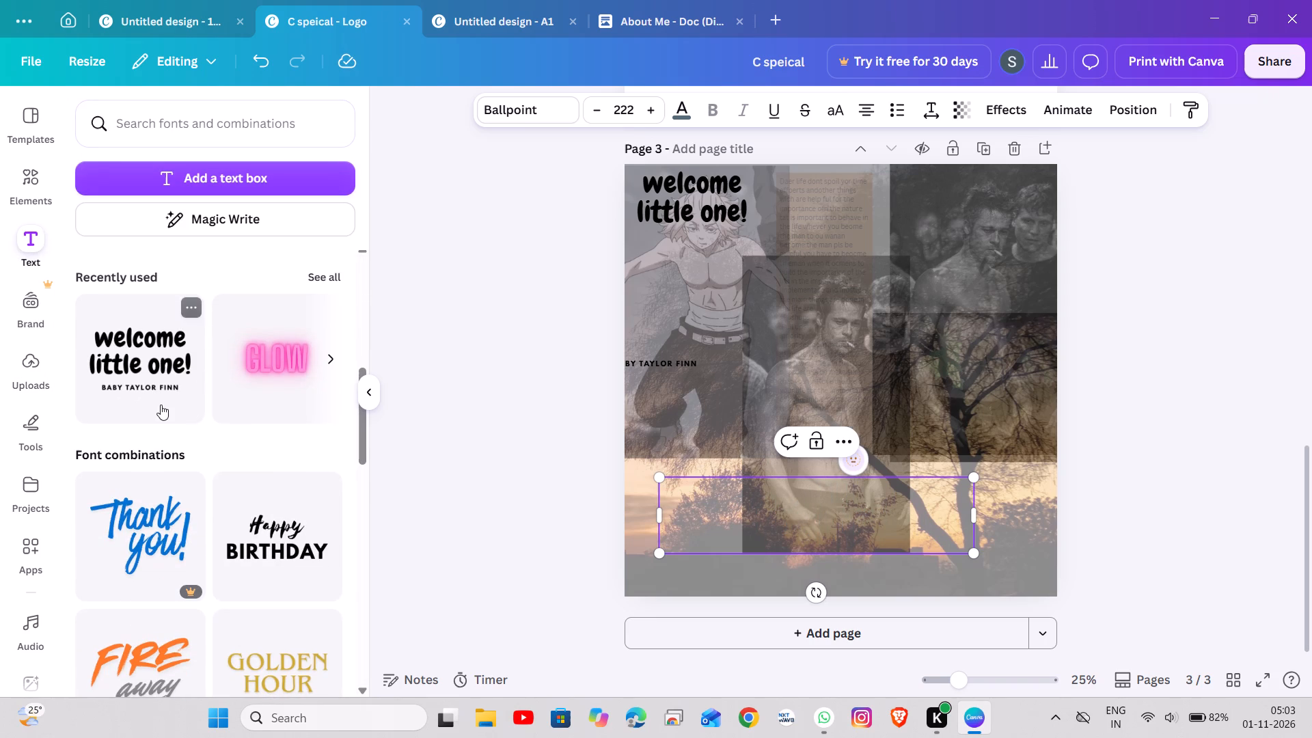
left_click(247, 522)
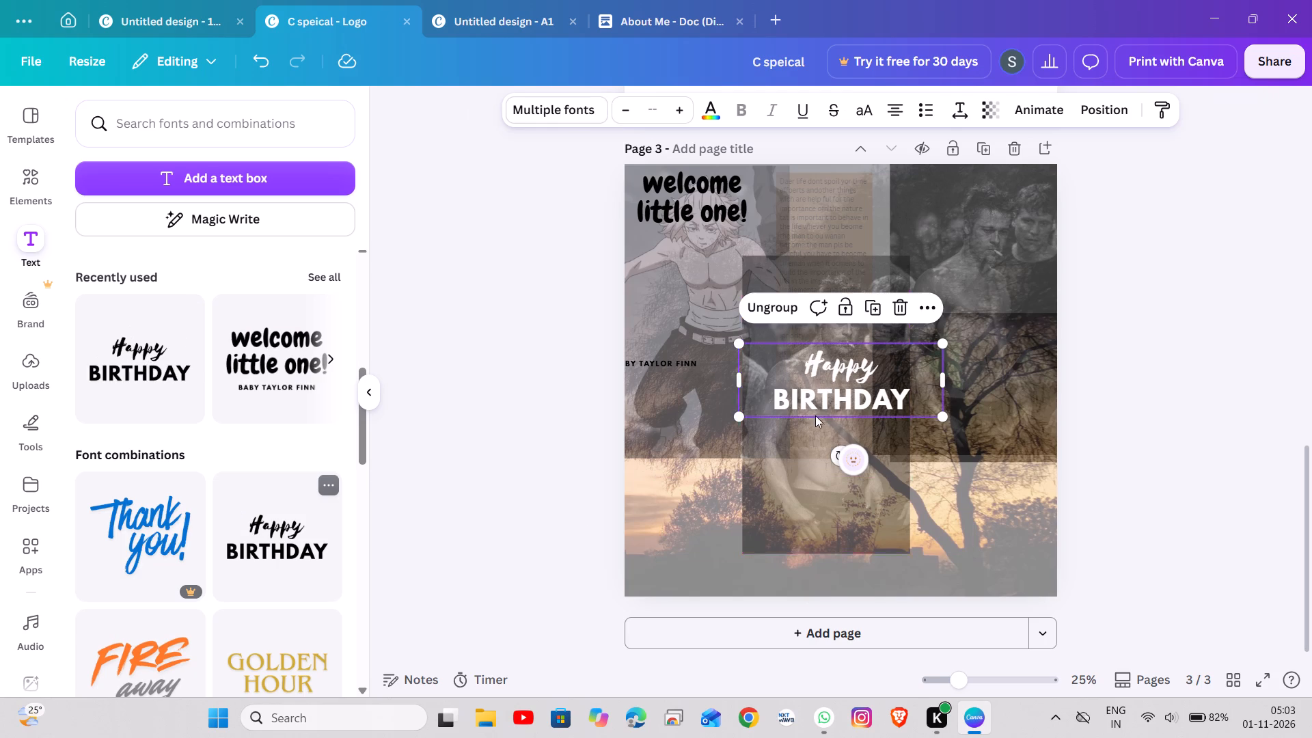
left_click_drag(830, 391, 817, 541)
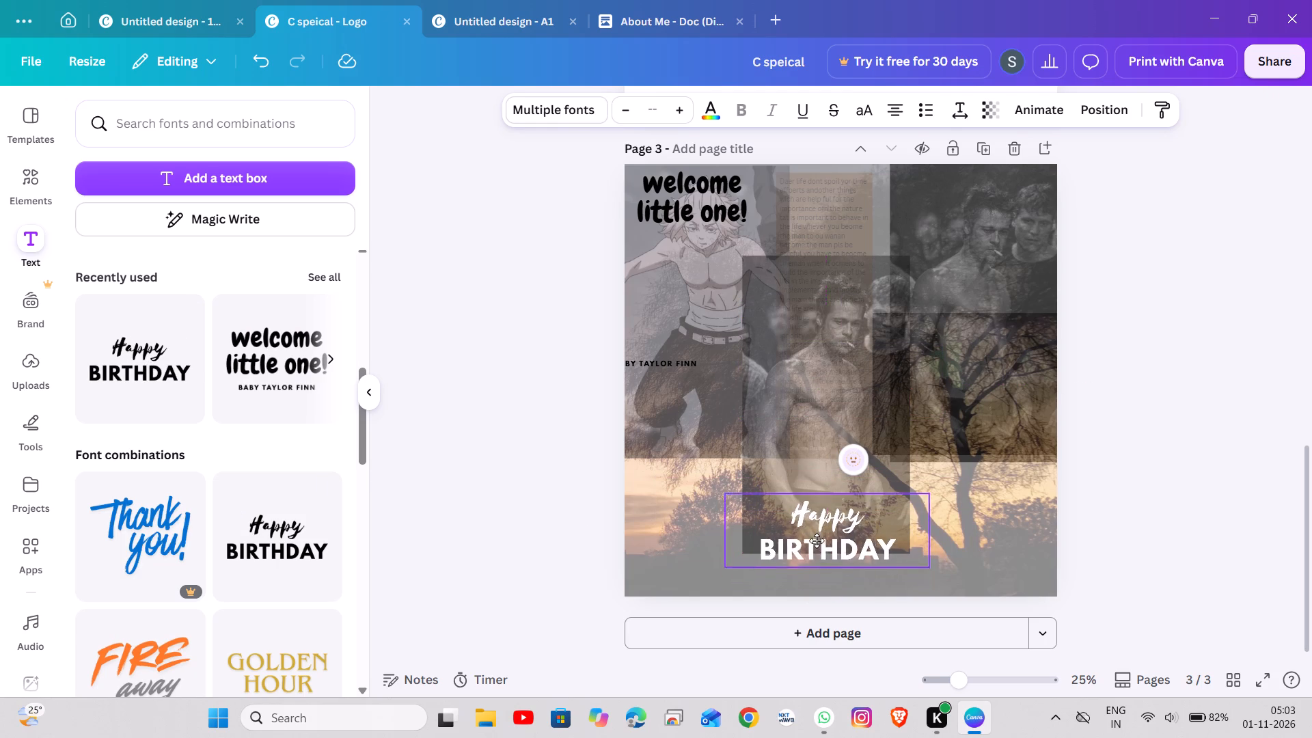
left_click_drag(817, 541, 818, 528)
Delete the script Happy line from the new Happy BIRTHDAY text group.
left_click(830, 491)
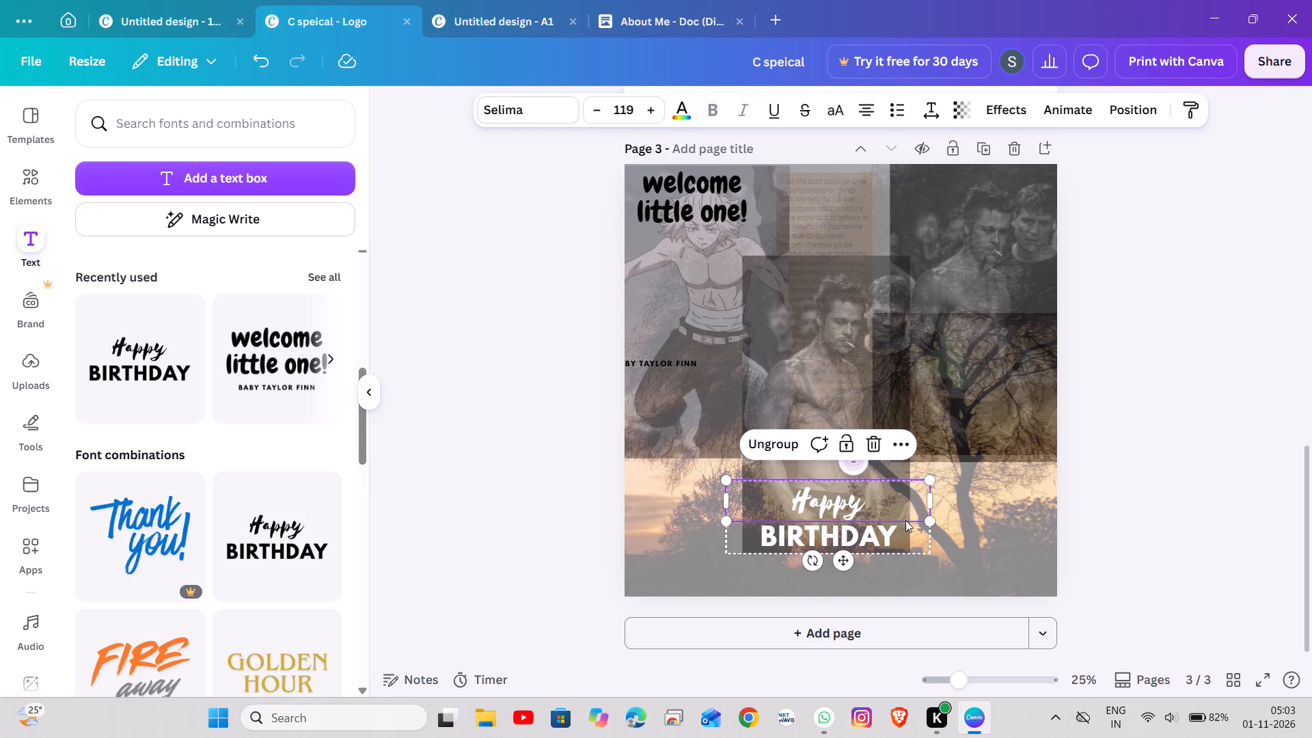
key("BackSpace")
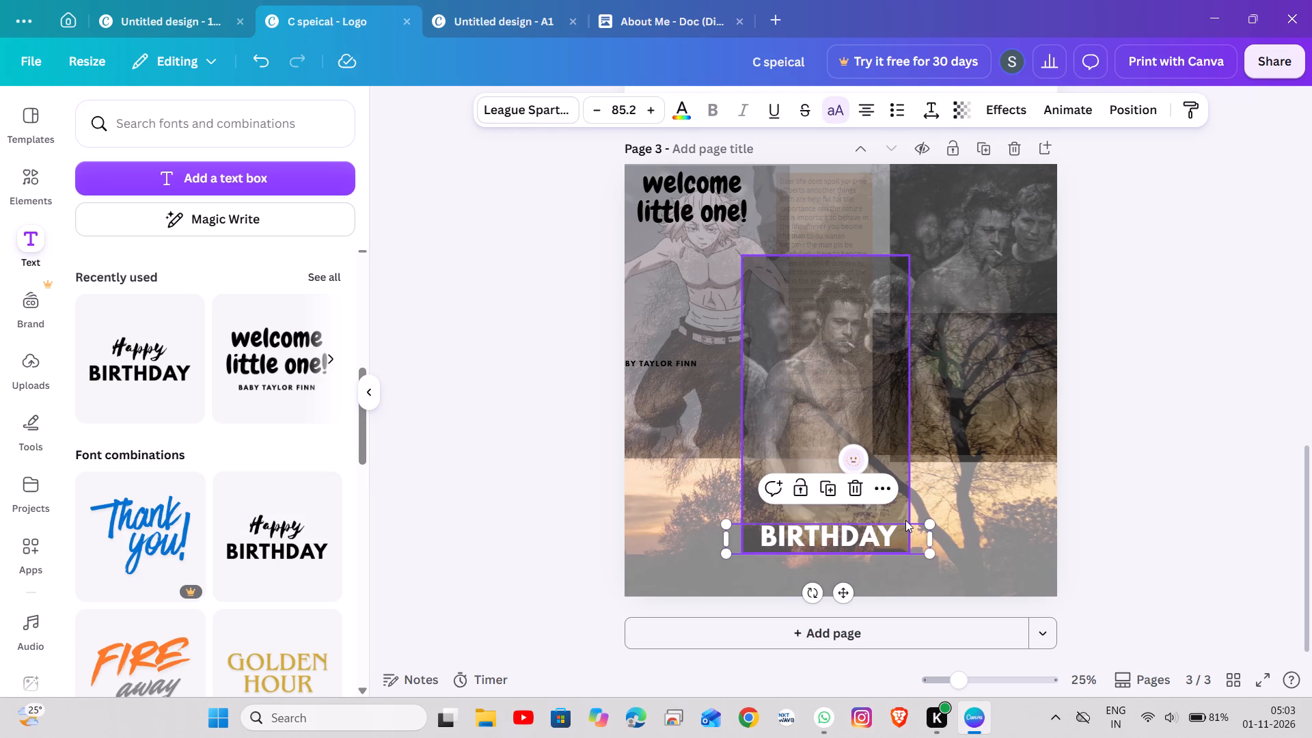
Replace the BIRTHDAY text over the sunset on page 3 with ANIME DREAM.
left_click(884, 532)
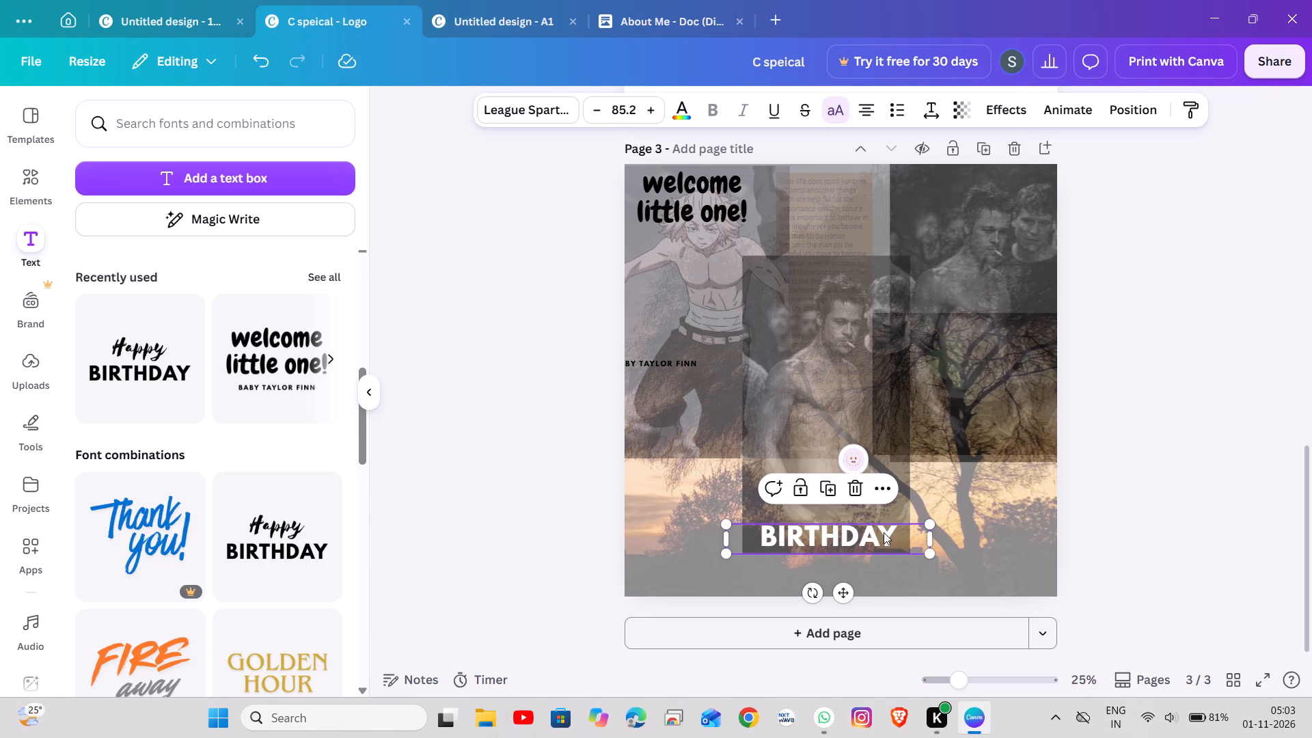
type("ANIME M")
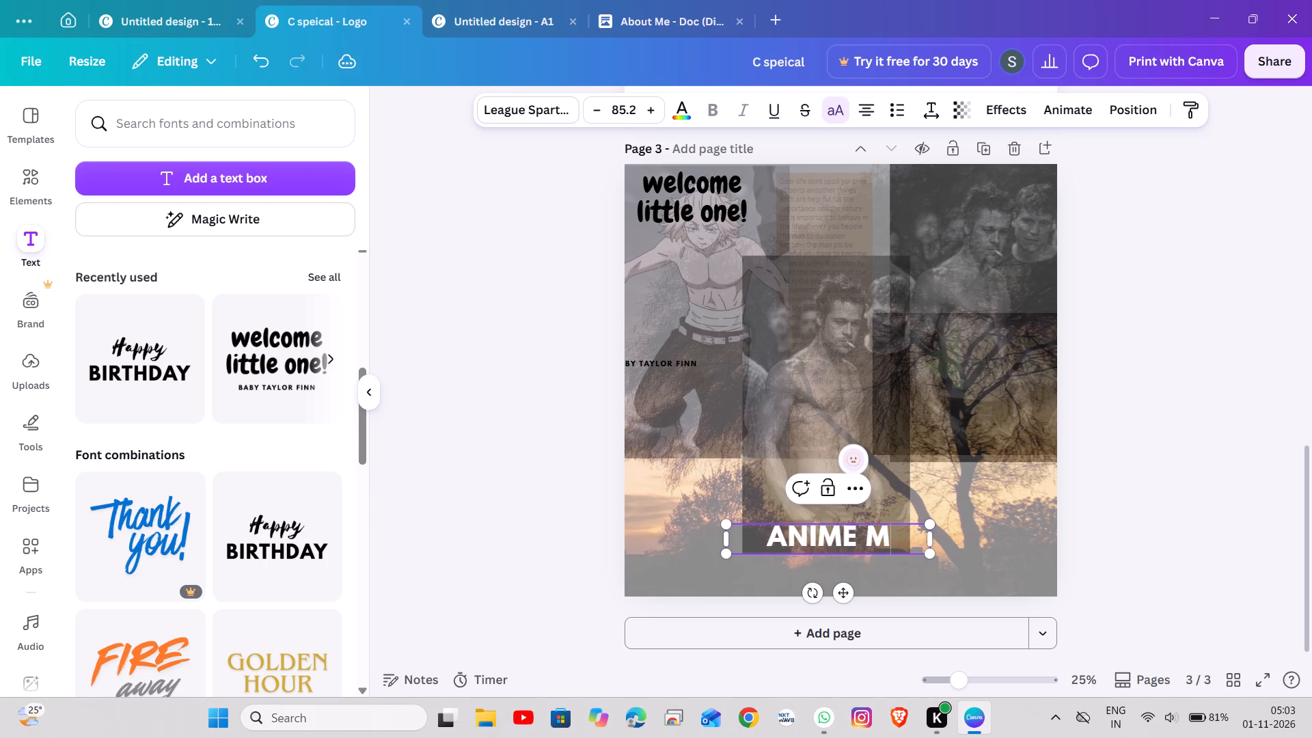
key("shift+BackSpace")
key("shift+n")
key("shift+BackSpace")
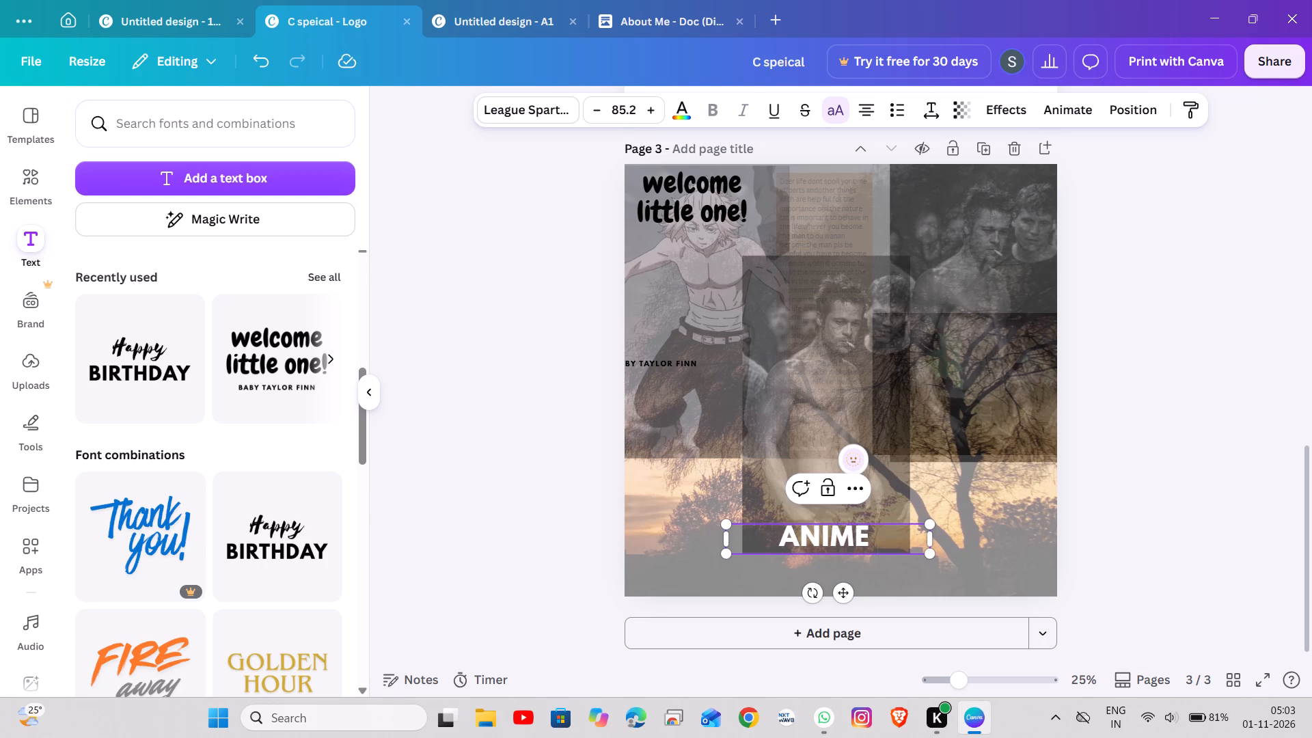
type("DREA")
key("shift+n")
key("shift+BackSpace")
key("shift+m")
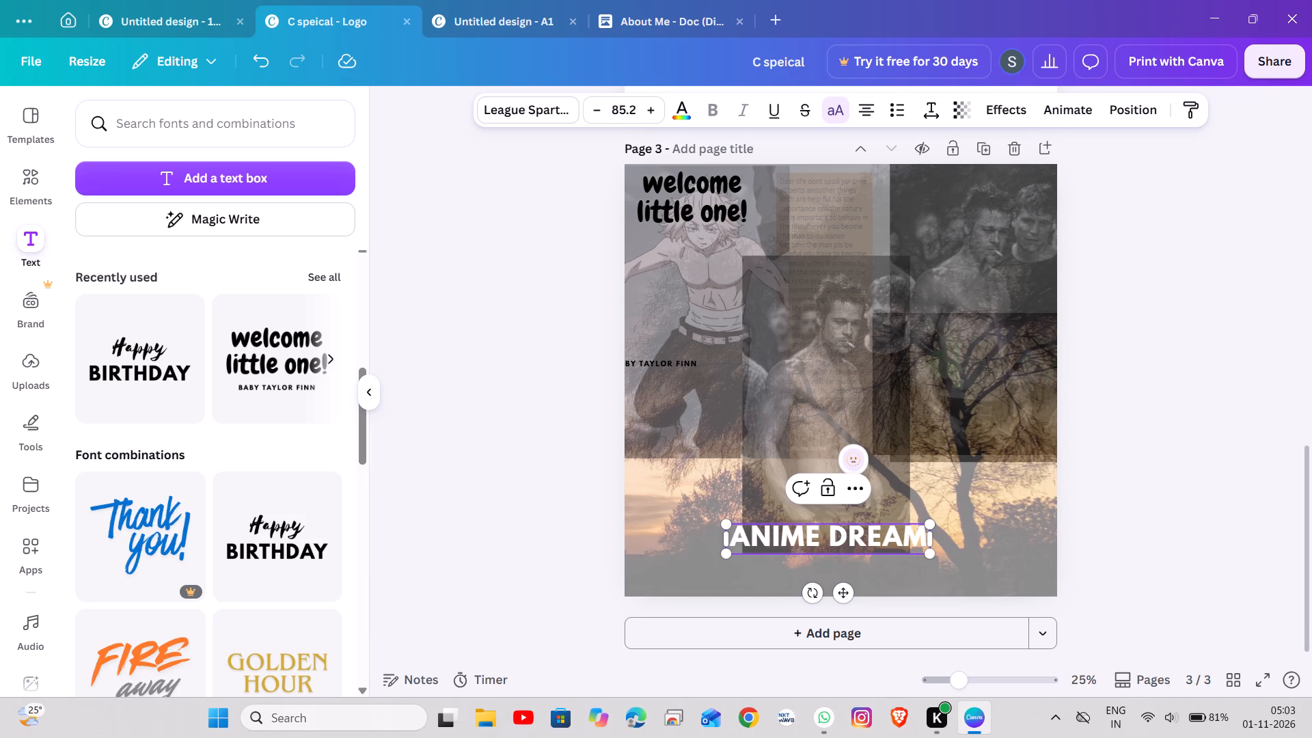
Colour only the word DREAM in the ANIME DREAM title black (#000000).
left_click(884, 542)
left_click_drag(884, 542, 853, 543)
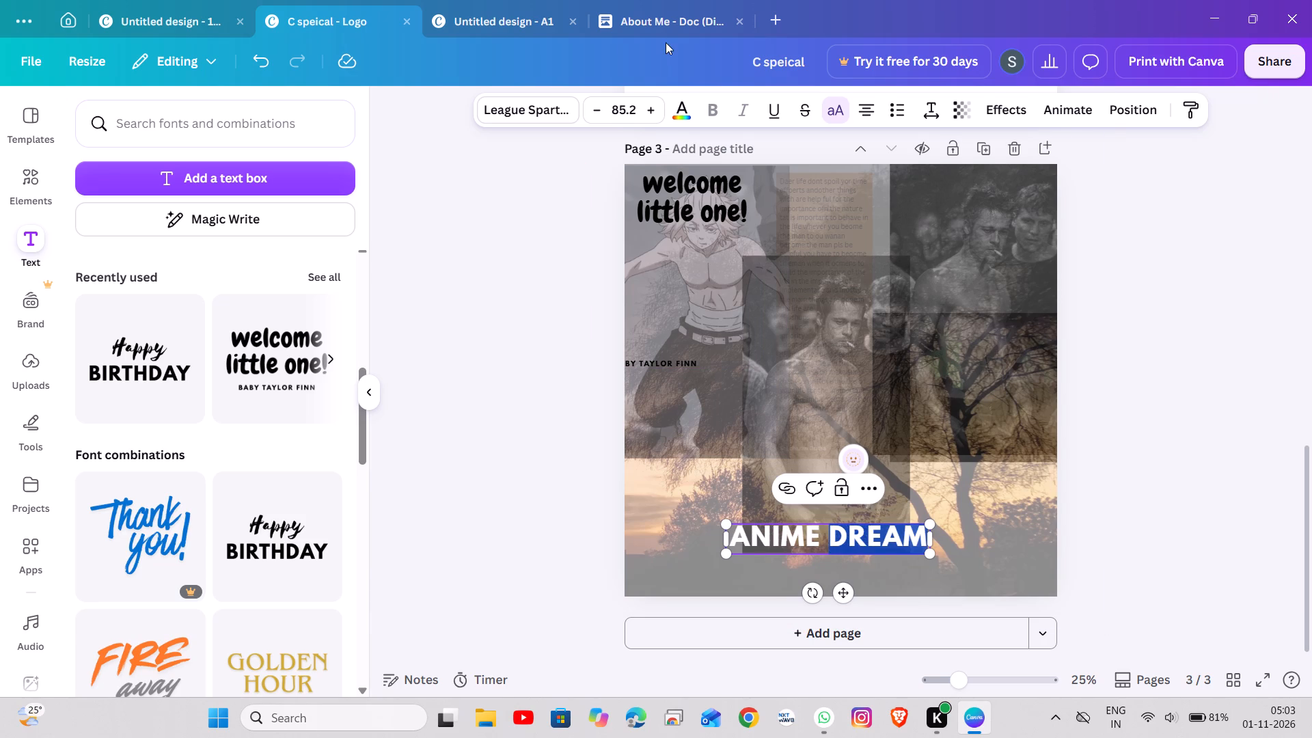
left_click(679, 111)
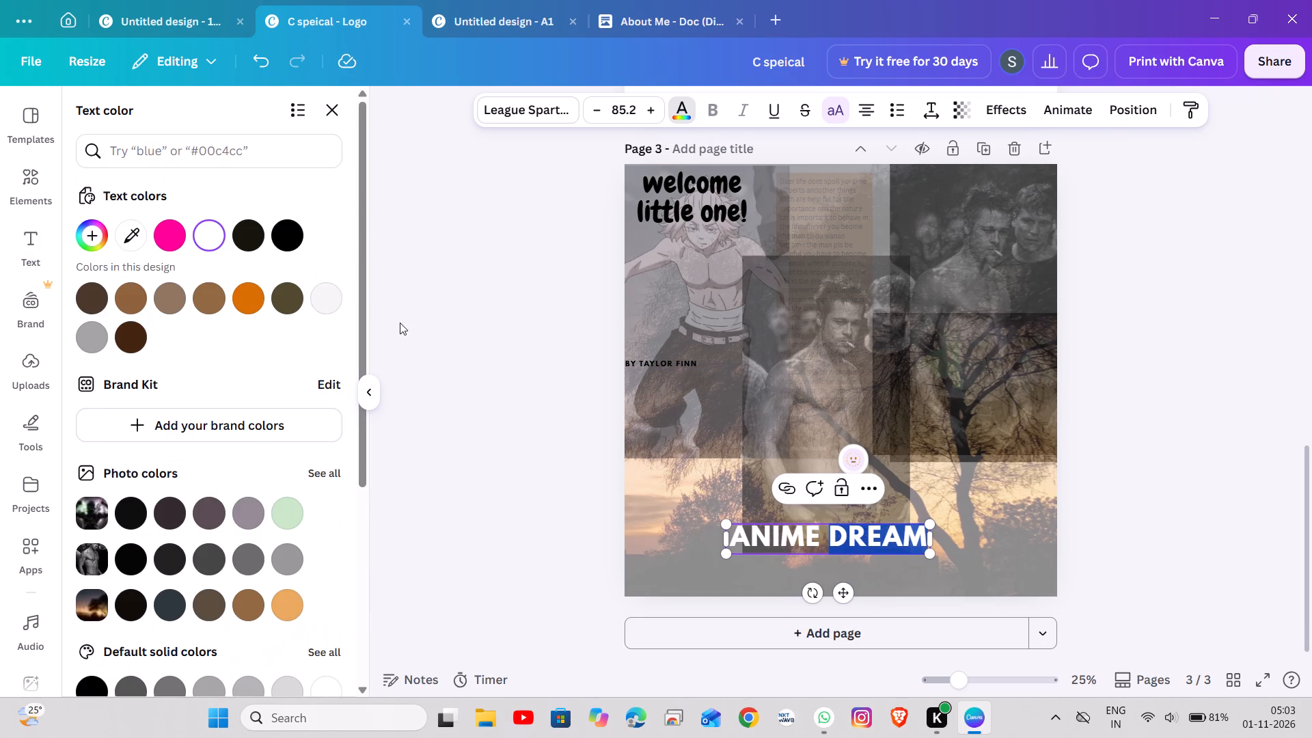
left_click(255, 241)
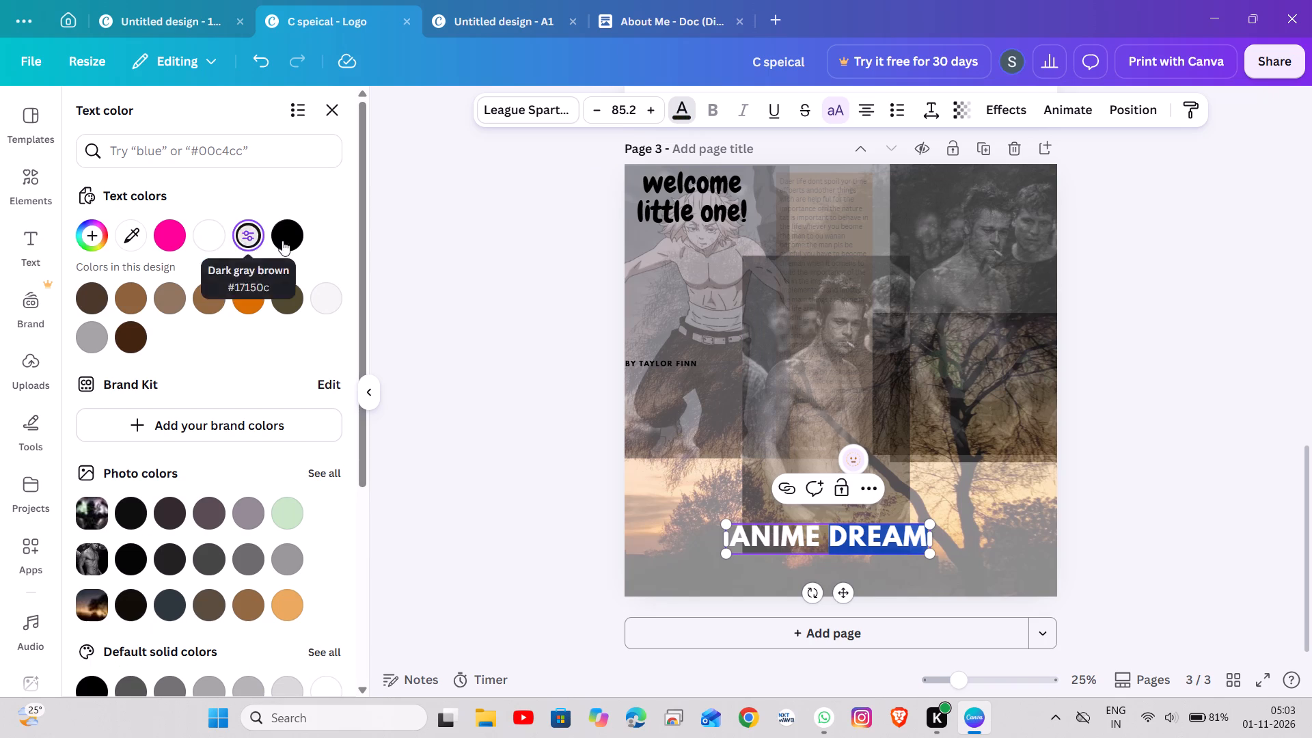
left_click(285, 226)
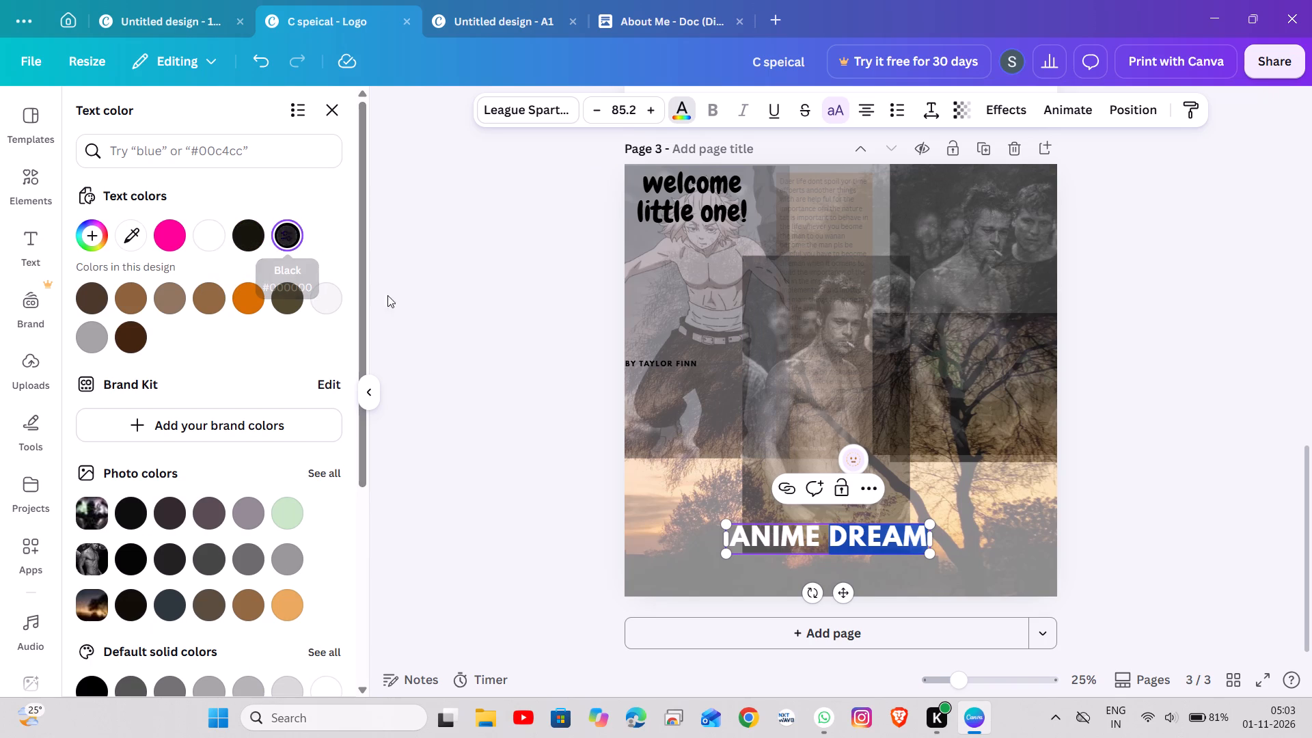
left_click(599, 433)
left_click(801, 530)
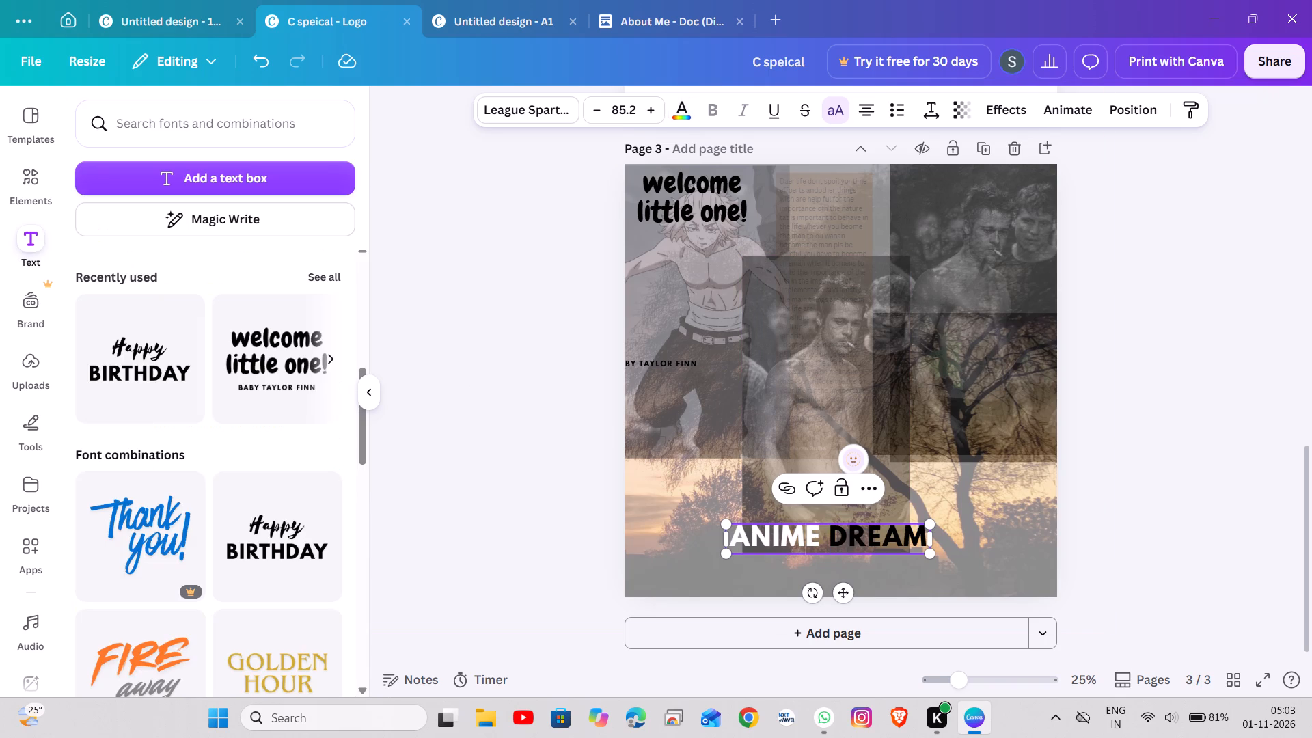
left_click_drag(875, 545, 846, 523)
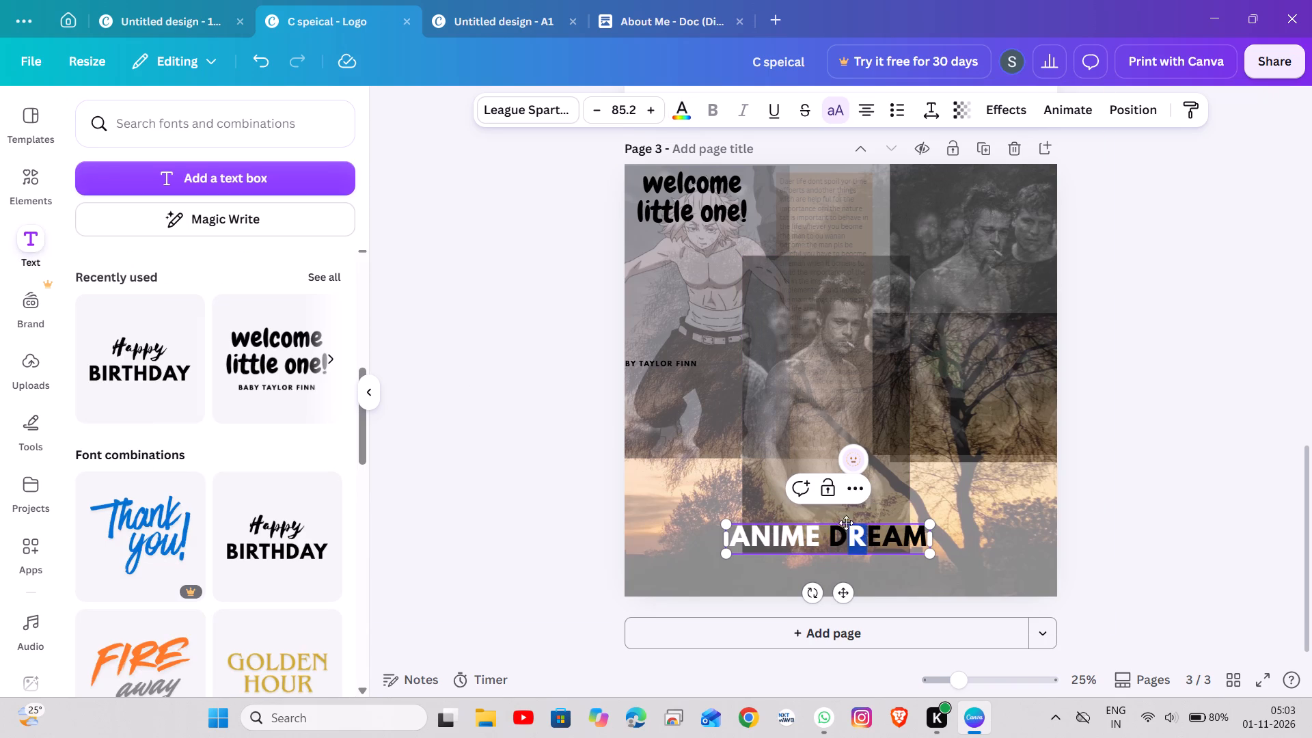
left_click_drag(846, 523, 869, 530)
left_click(1298, 413)
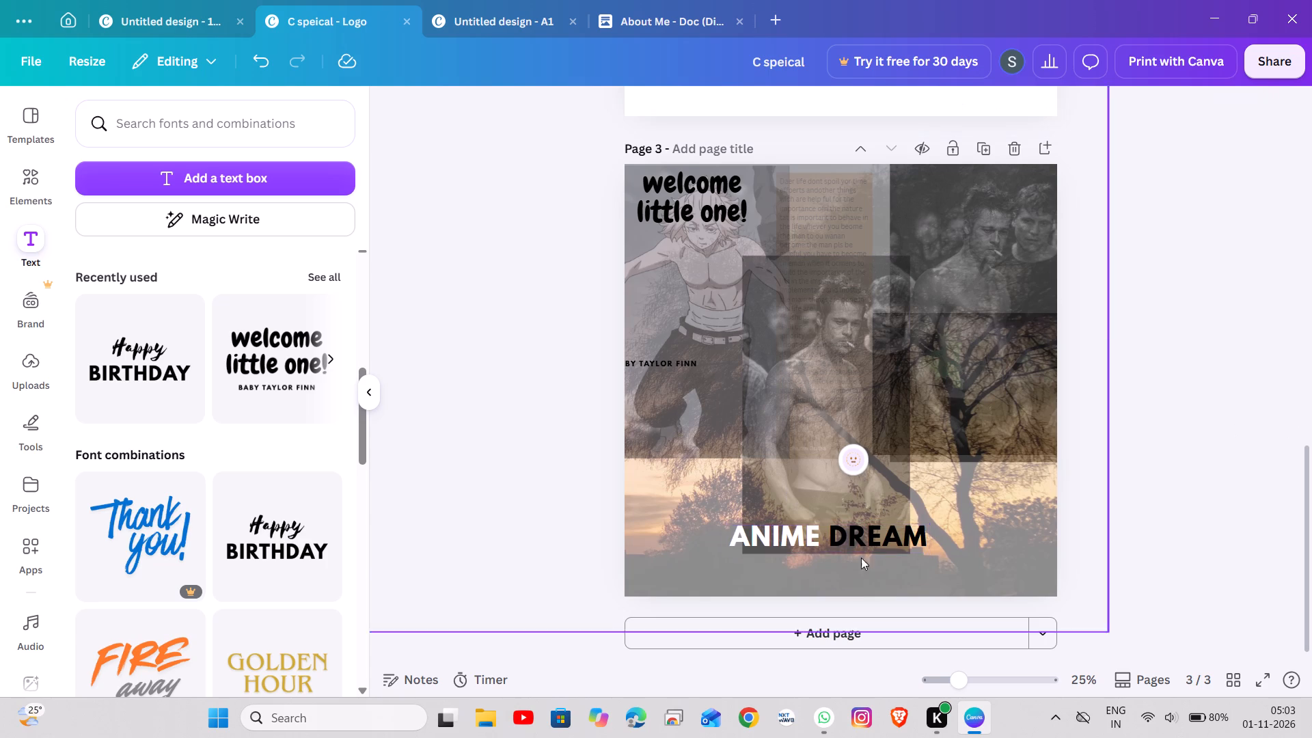
Widen the ANIME DREAM text box on both sides and position it over the sunset at the bottom of page 3.
left_click_drag(838, 538, 821, 521)
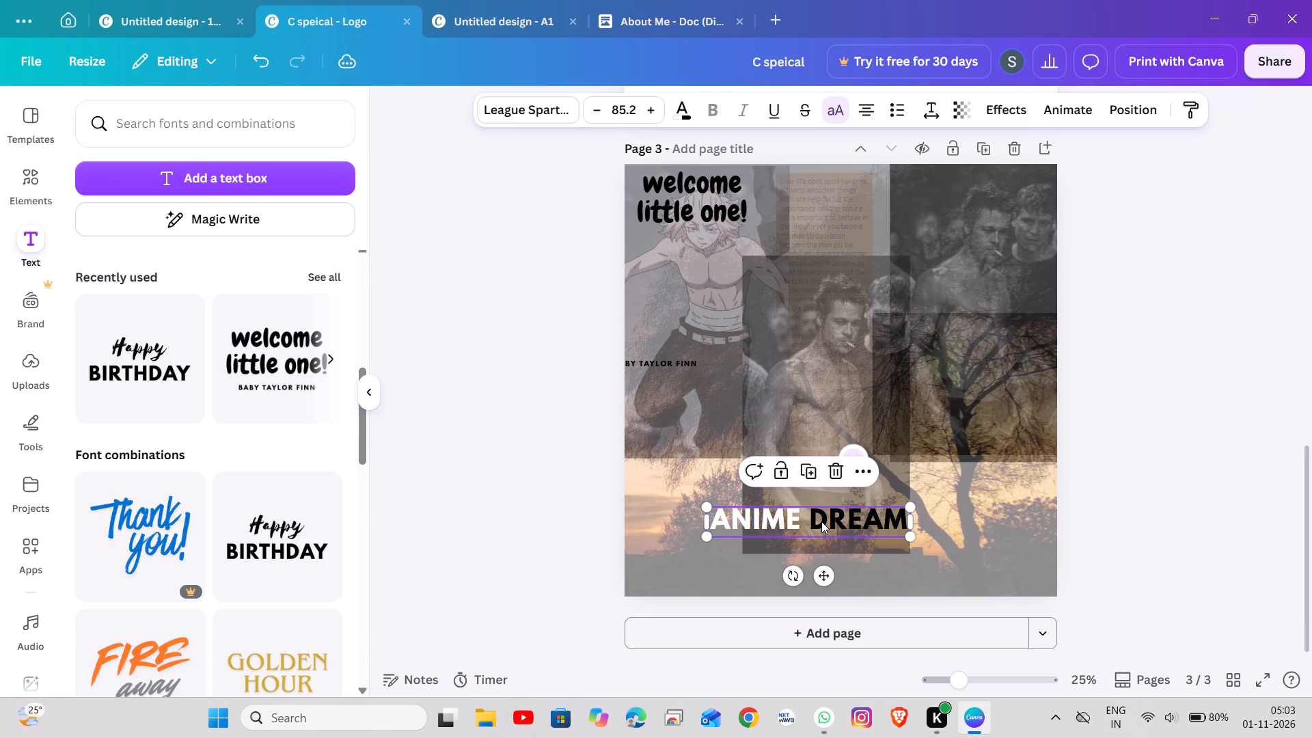
left_click_drag(914, 521, 938, 534)
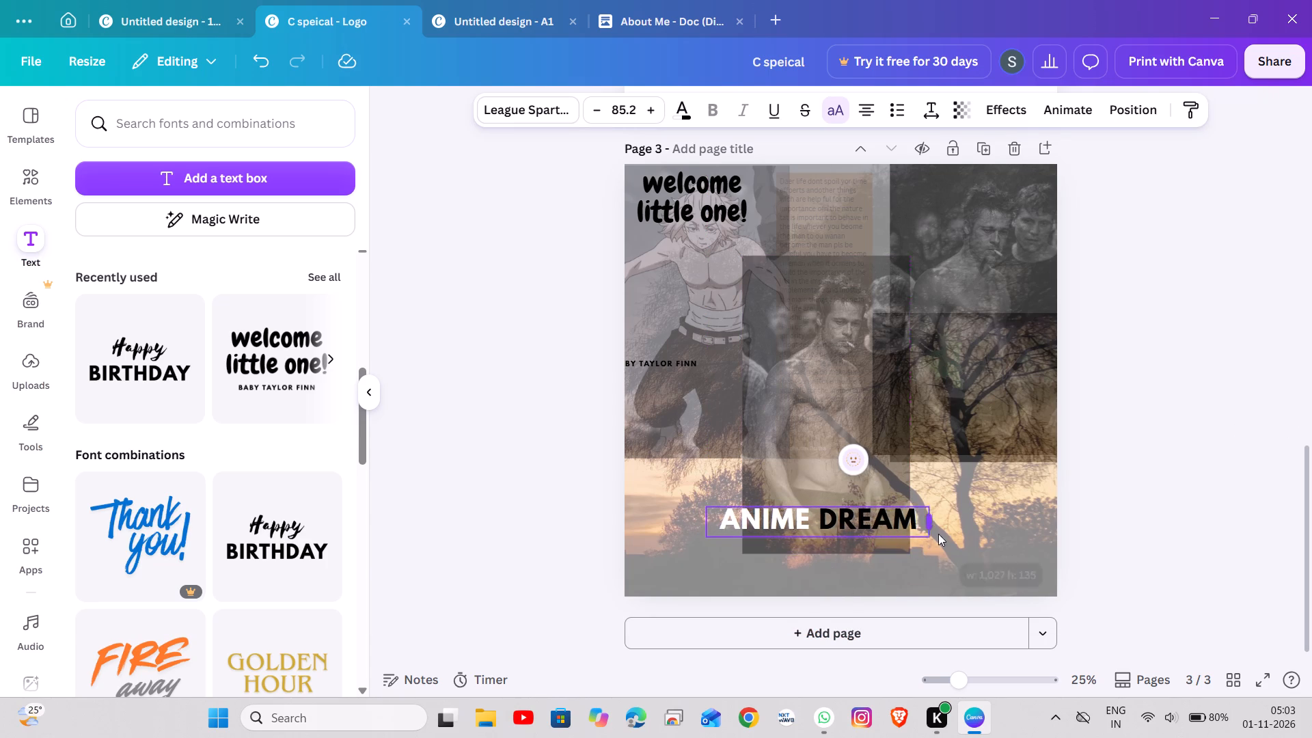
left_click_drag(938, 534, 979, 528)
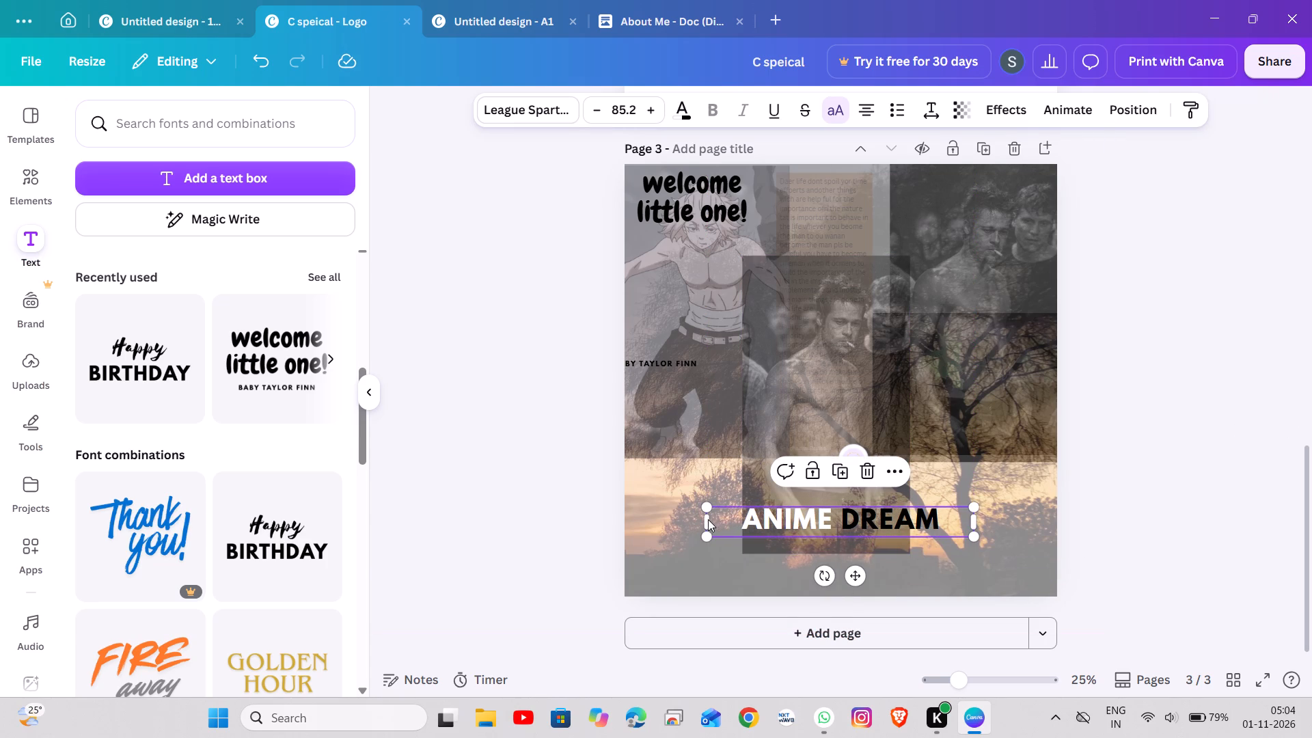
left_click_drag(706, 519, 678, 529)
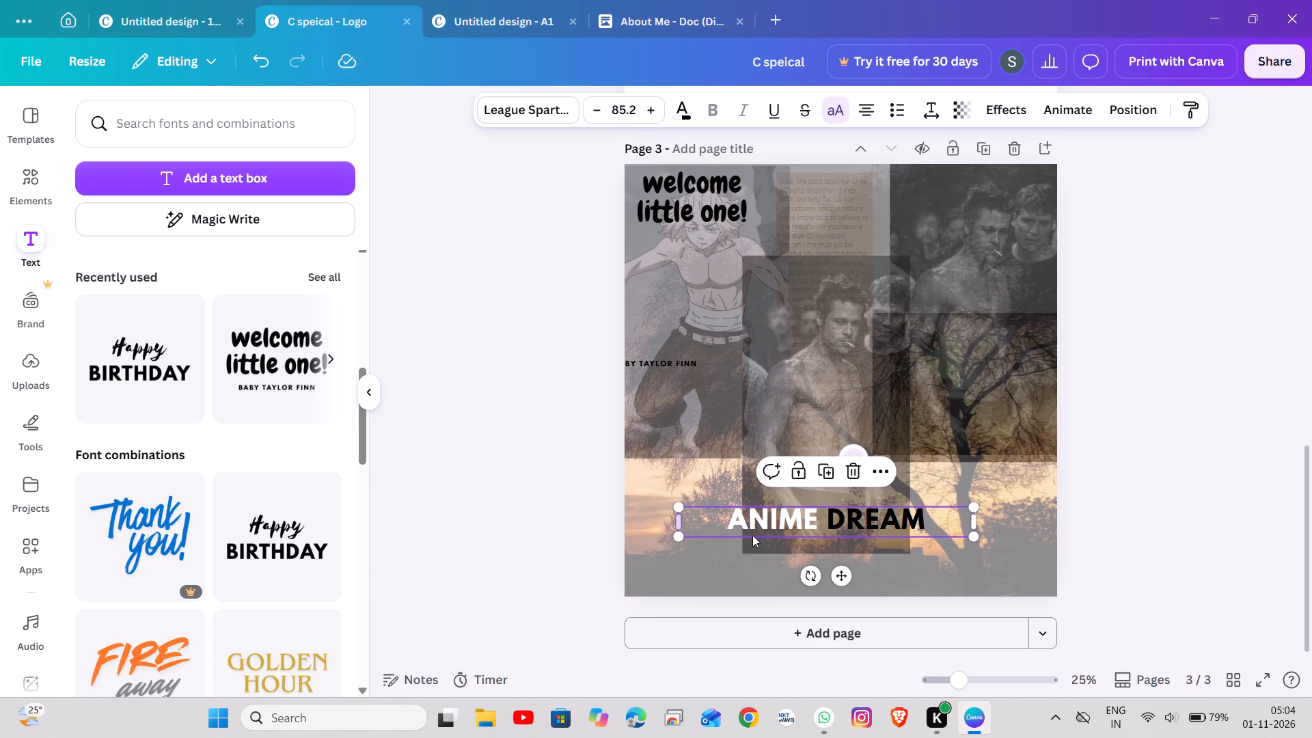
left_click_drag(827, 526, 829, 538)
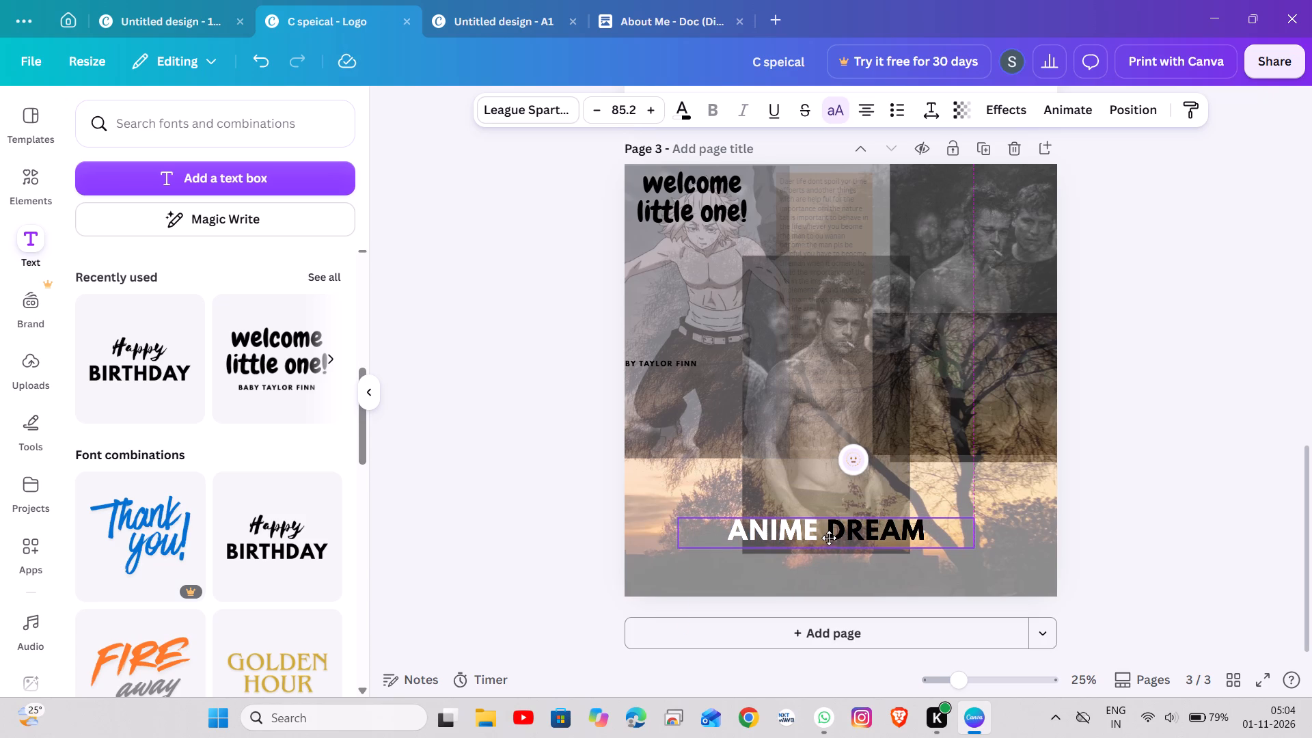
left_click_drag(829, 538, 829, 542)
left_click(548, 408)
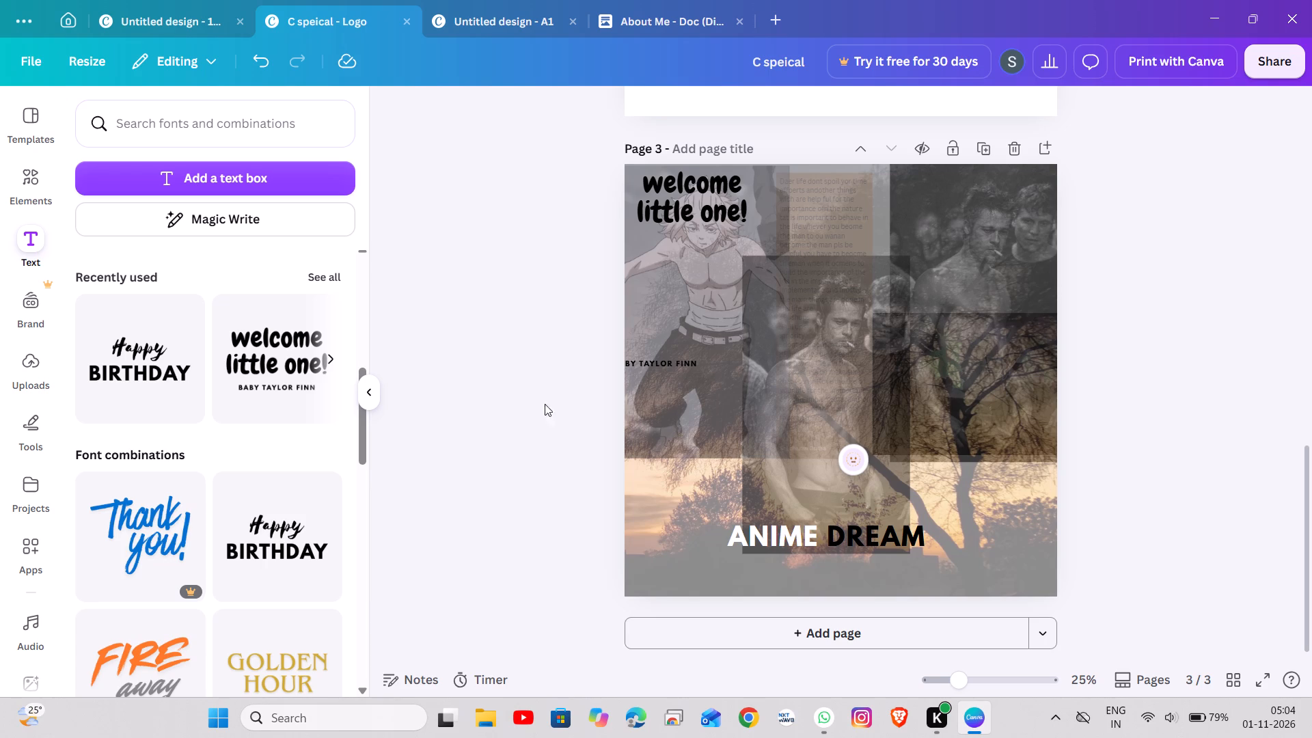
Reduce the ANIME DREAM title's transparency value to about 50 and deselect it.
left_click(839, 541)
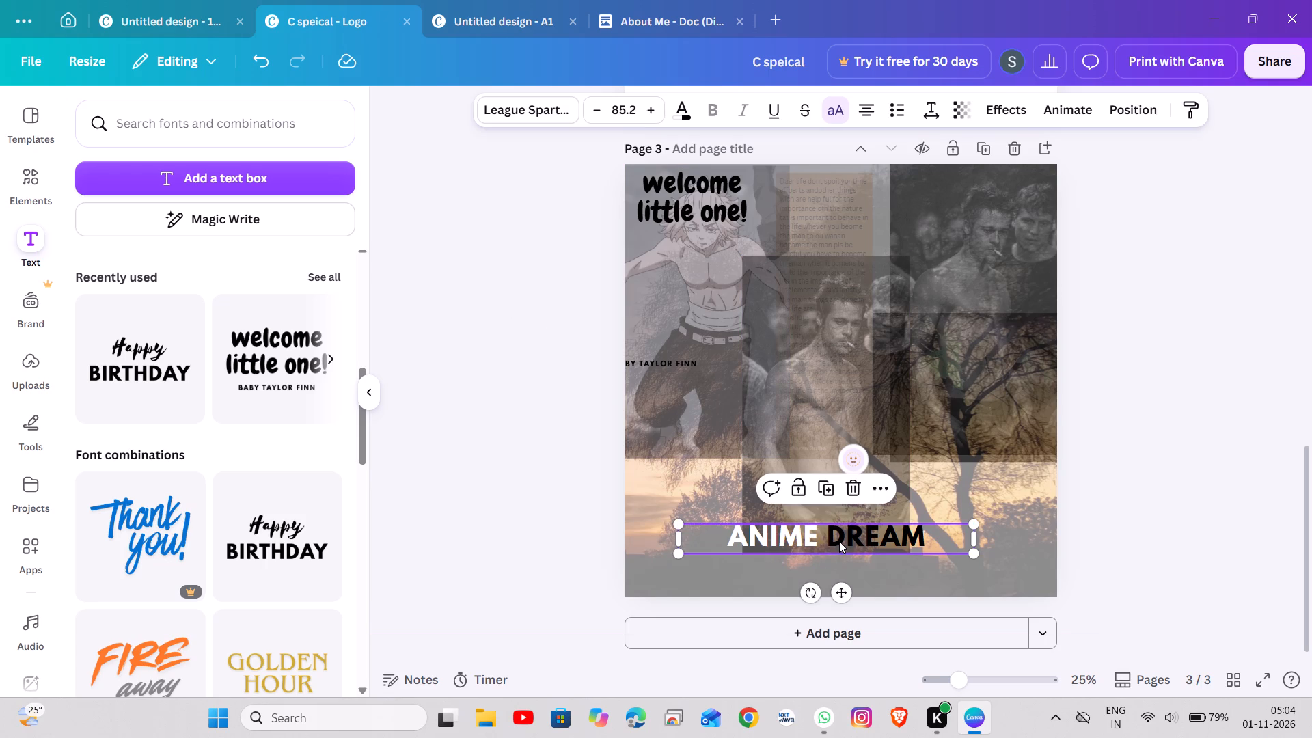
left_click(962, 100)
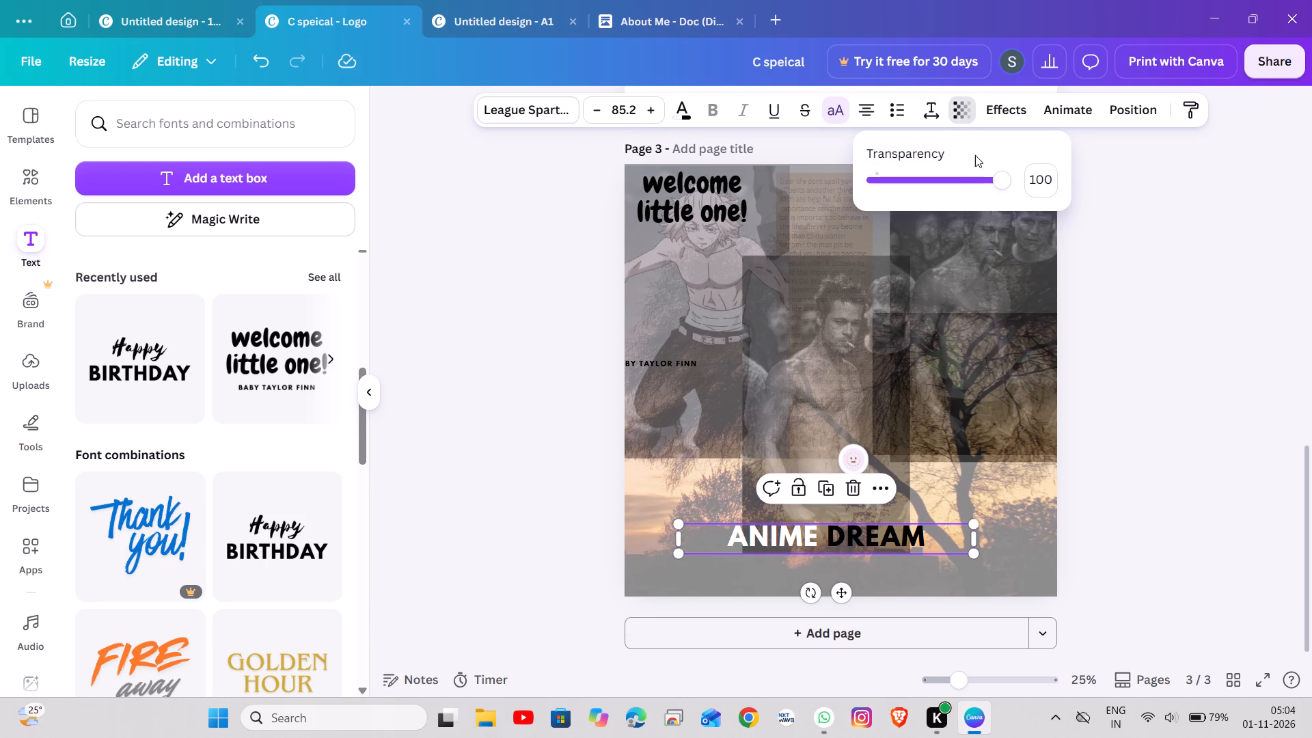
left_click_drag(1009, 181, 940, 231)
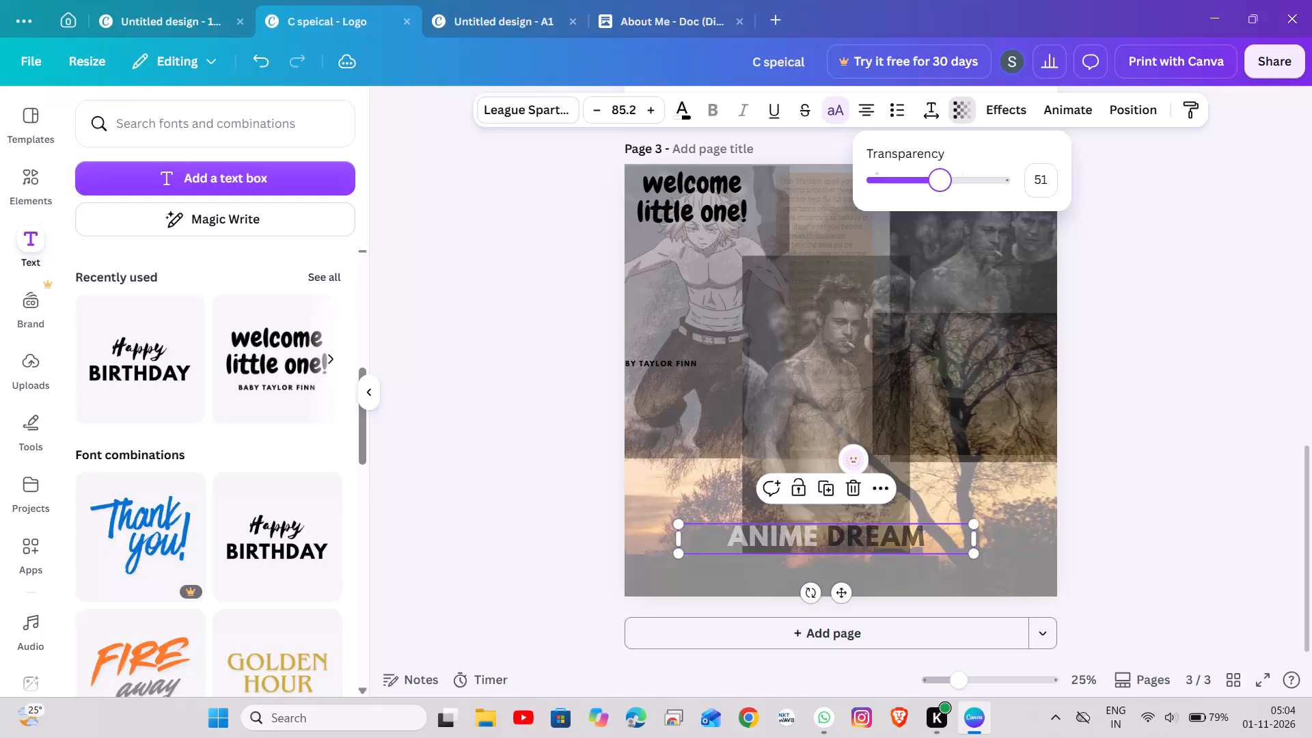
left_click_drag(940, 231, 937, 234)
left_click(1249, 305)
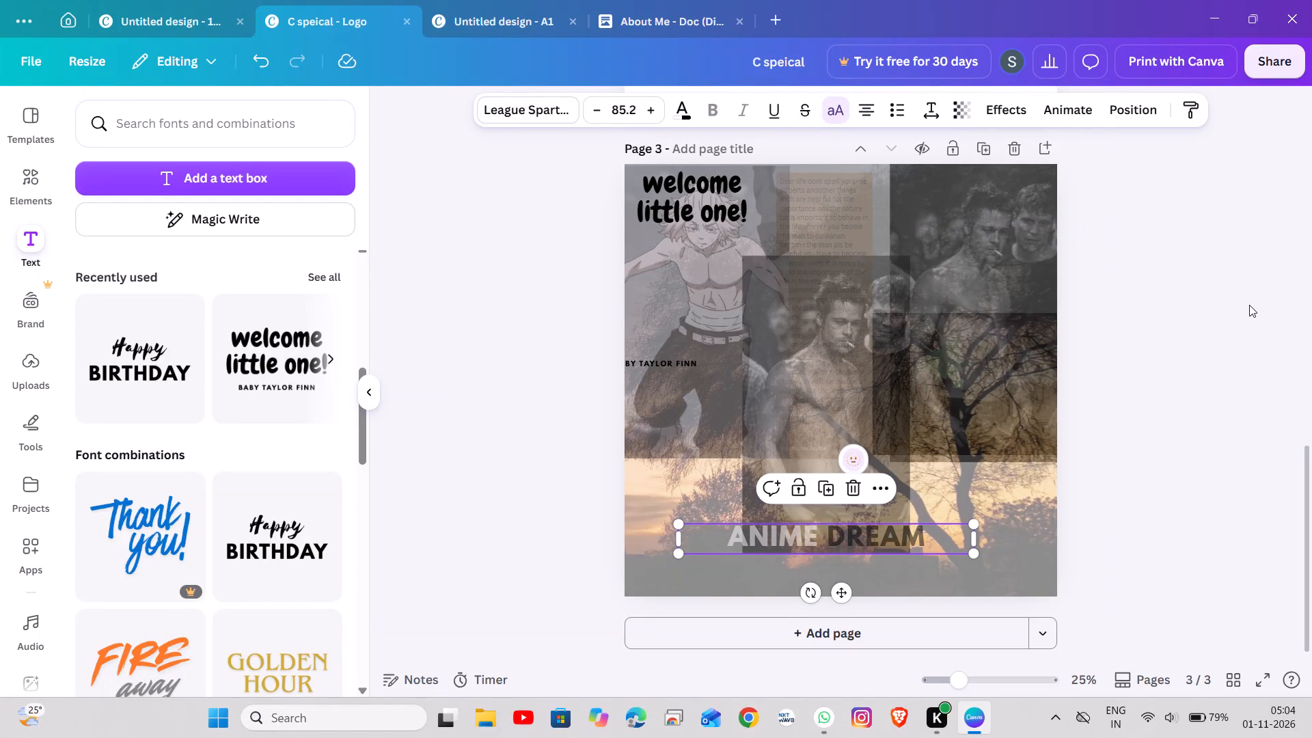
left_click(1164, 353)
left_click(515, 255)
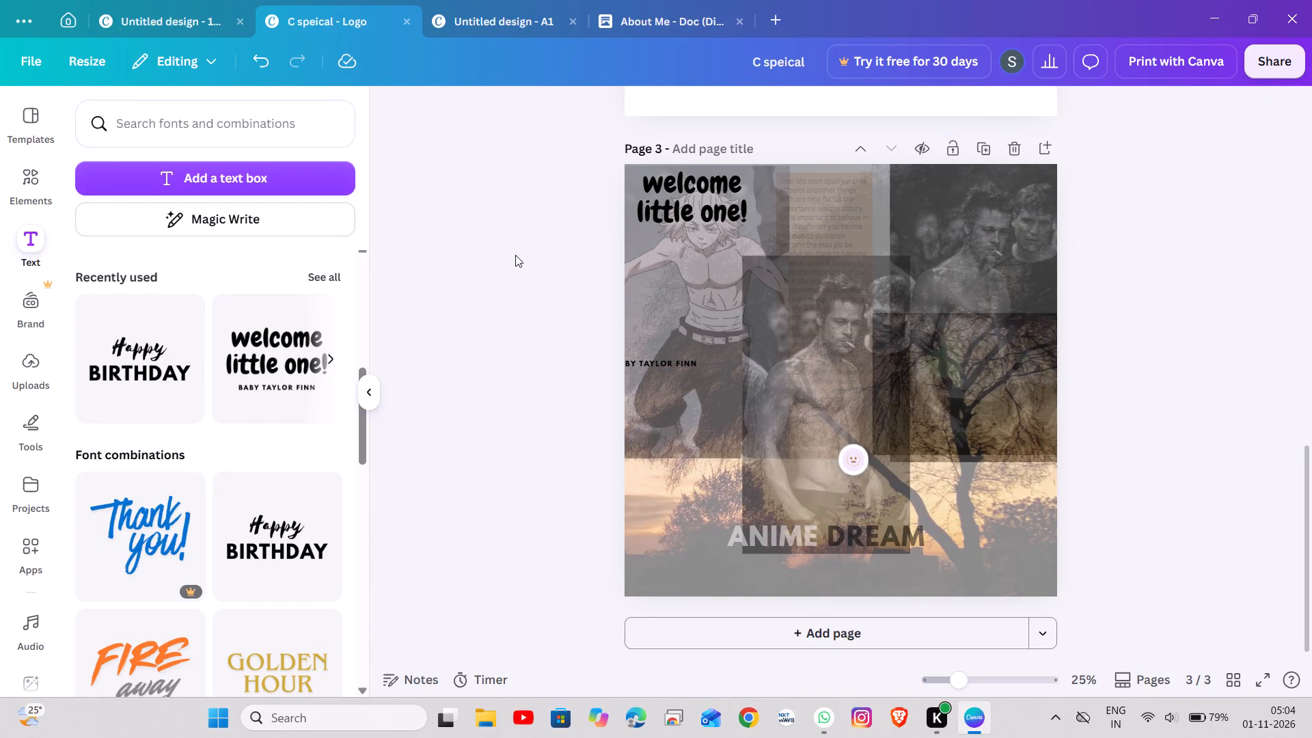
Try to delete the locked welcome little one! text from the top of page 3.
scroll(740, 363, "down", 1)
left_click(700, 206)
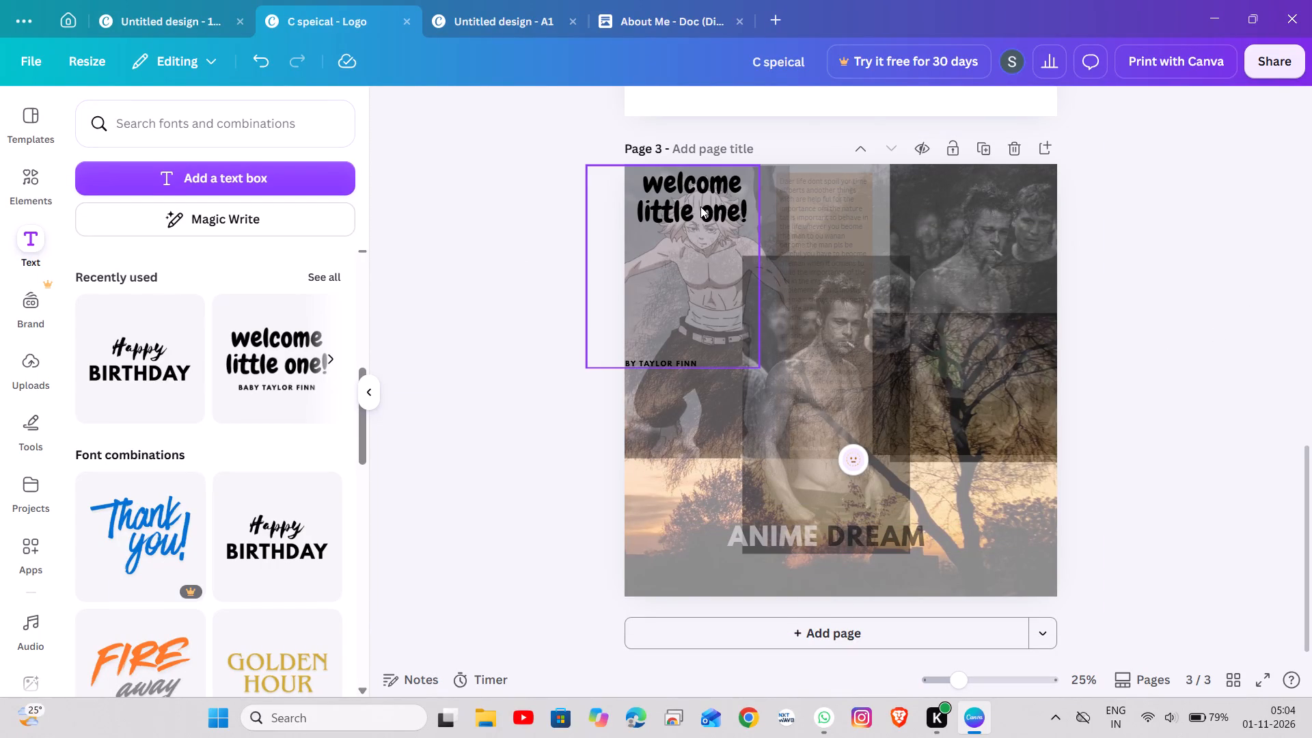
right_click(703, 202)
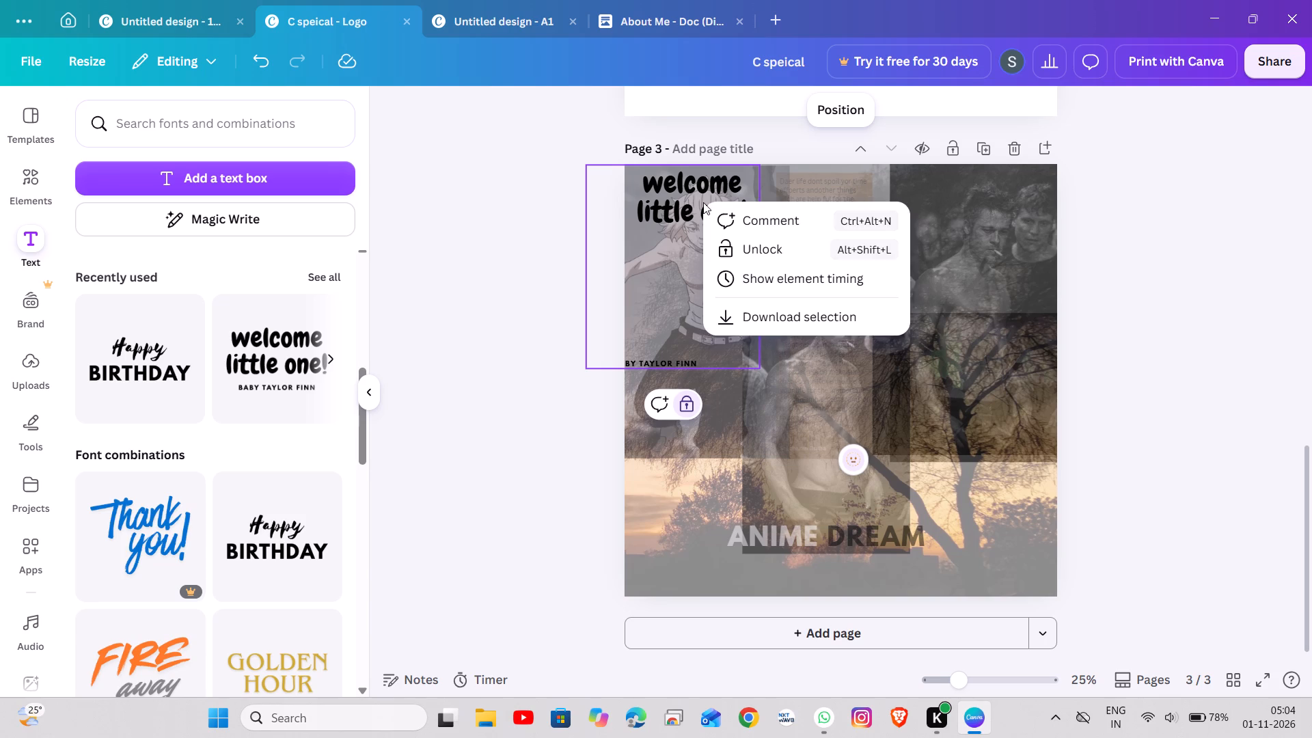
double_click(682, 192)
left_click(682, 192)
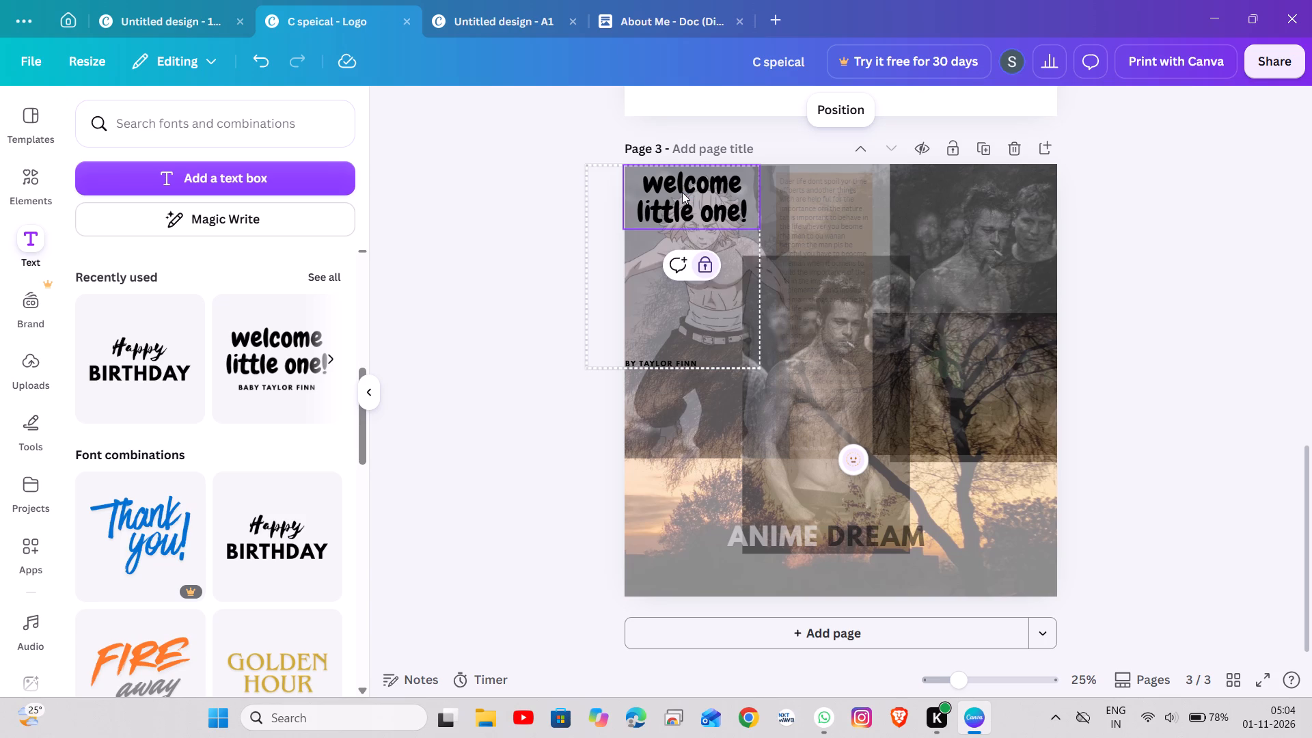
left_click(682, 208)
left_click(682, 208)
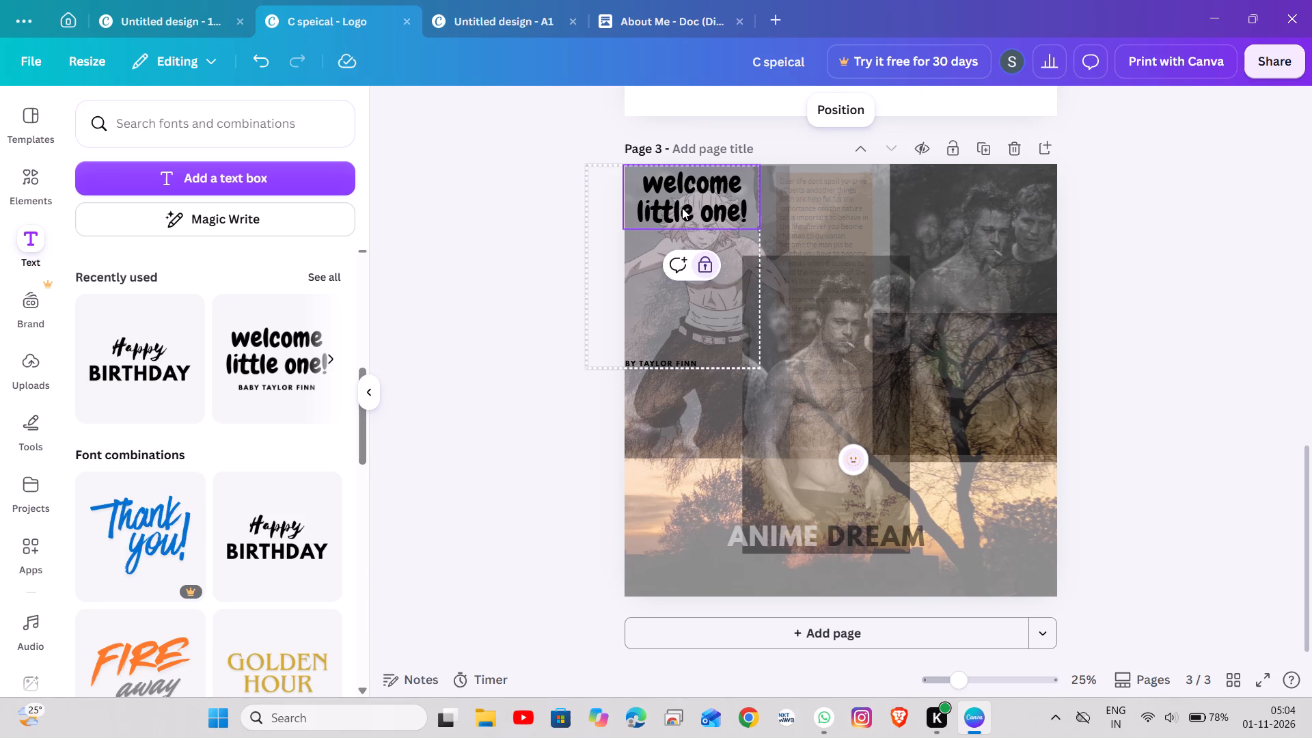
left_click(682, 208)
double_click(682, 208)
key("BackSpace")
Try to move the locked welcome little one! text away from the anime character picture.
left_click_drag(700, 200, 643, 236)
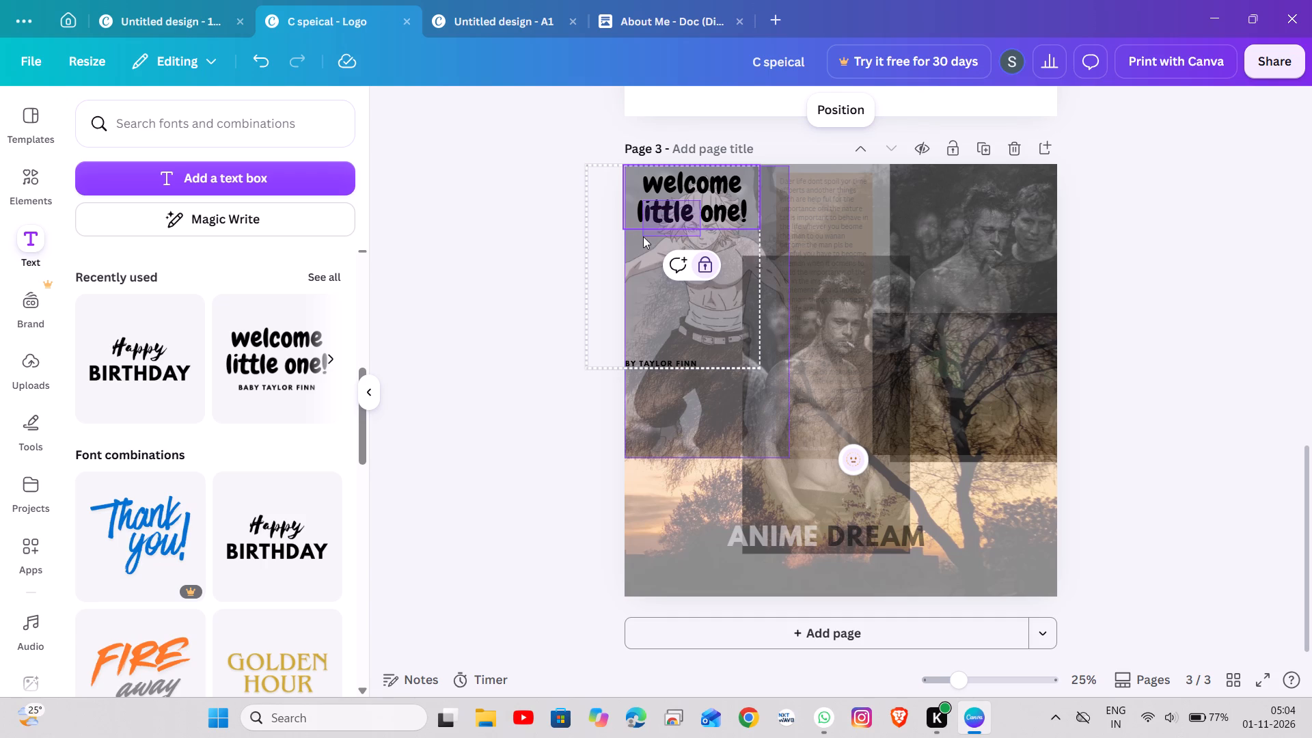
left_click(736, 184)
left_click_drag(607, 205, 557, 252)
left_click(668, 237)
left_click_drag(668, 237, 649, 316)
Move the translucent anime character picture down so that it sits below the welcome little one! text.
left_click_drag(748, 286, 760, 382)
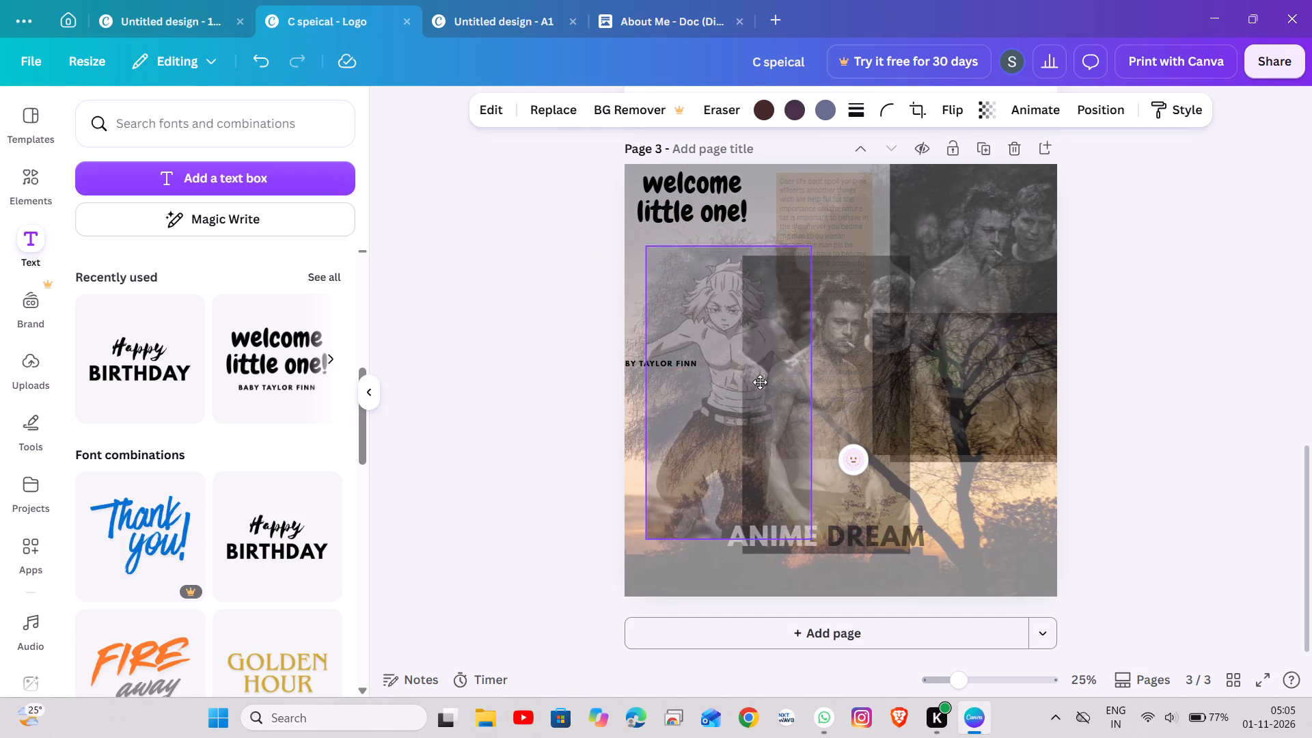
left_click_drag(760, 382, 735, 353)
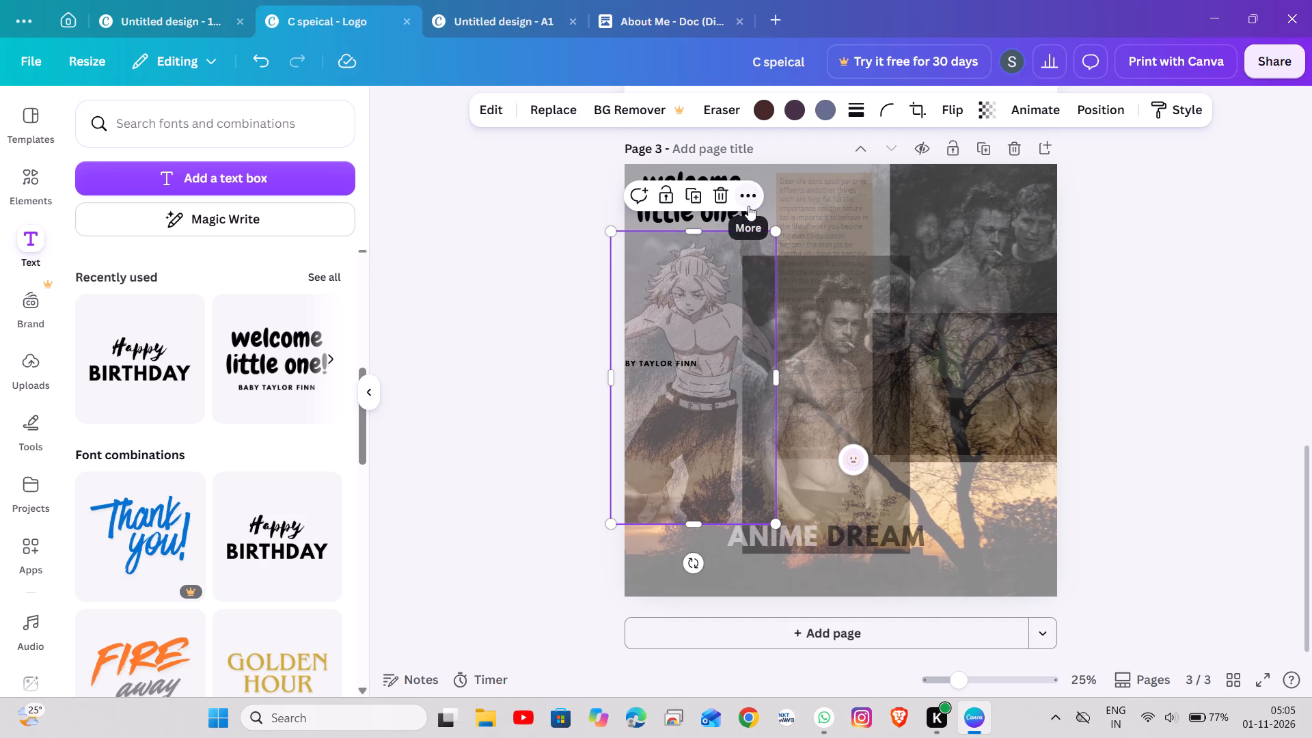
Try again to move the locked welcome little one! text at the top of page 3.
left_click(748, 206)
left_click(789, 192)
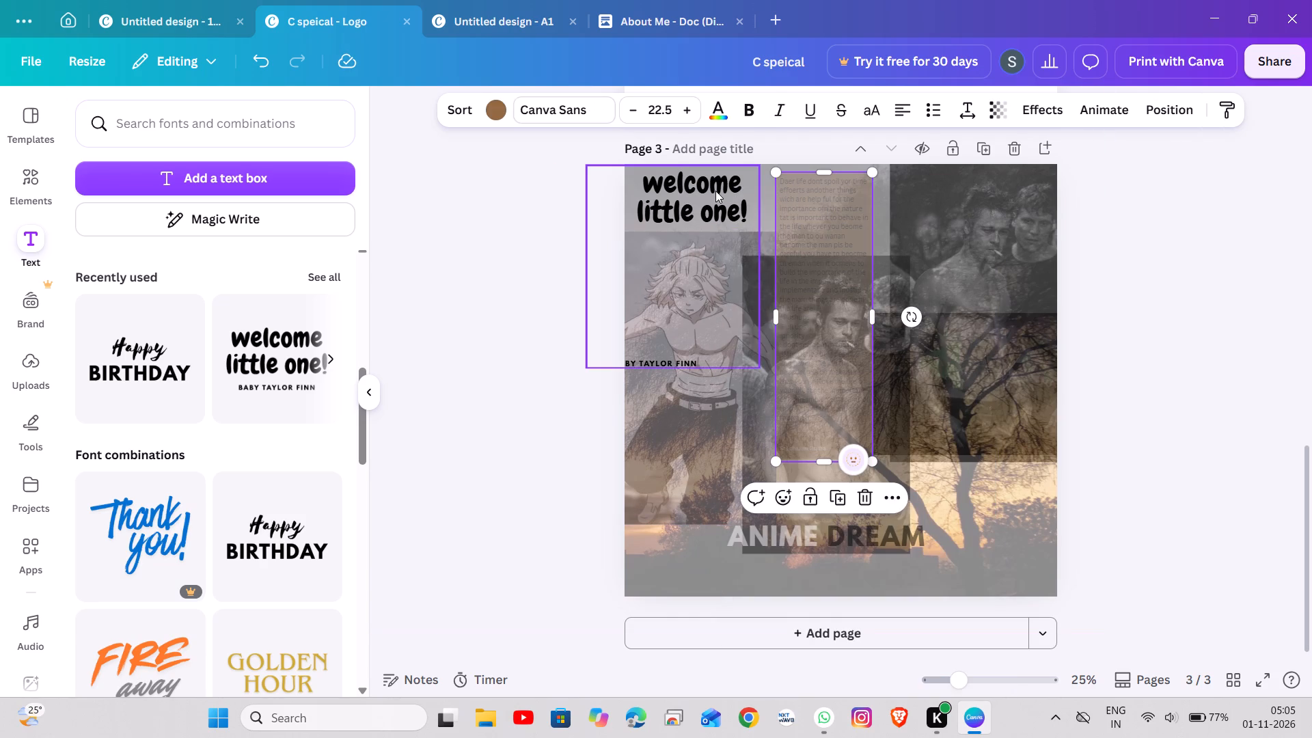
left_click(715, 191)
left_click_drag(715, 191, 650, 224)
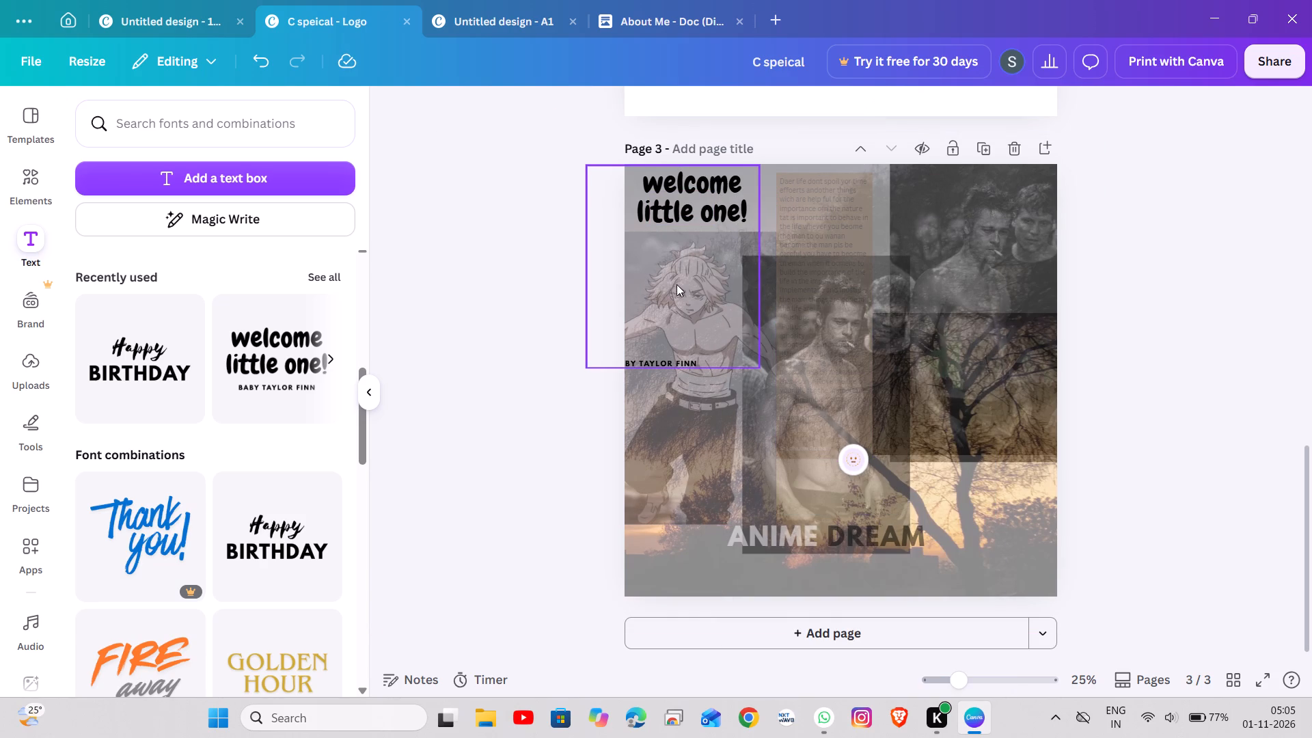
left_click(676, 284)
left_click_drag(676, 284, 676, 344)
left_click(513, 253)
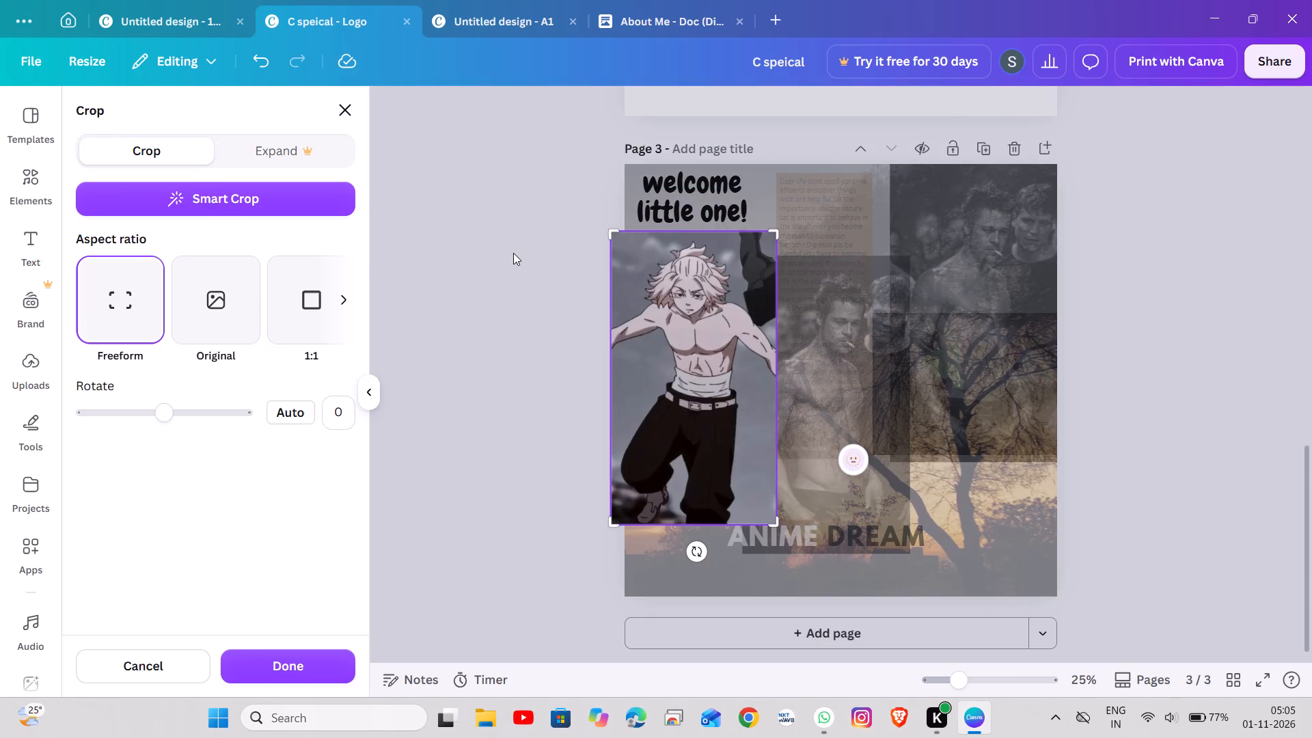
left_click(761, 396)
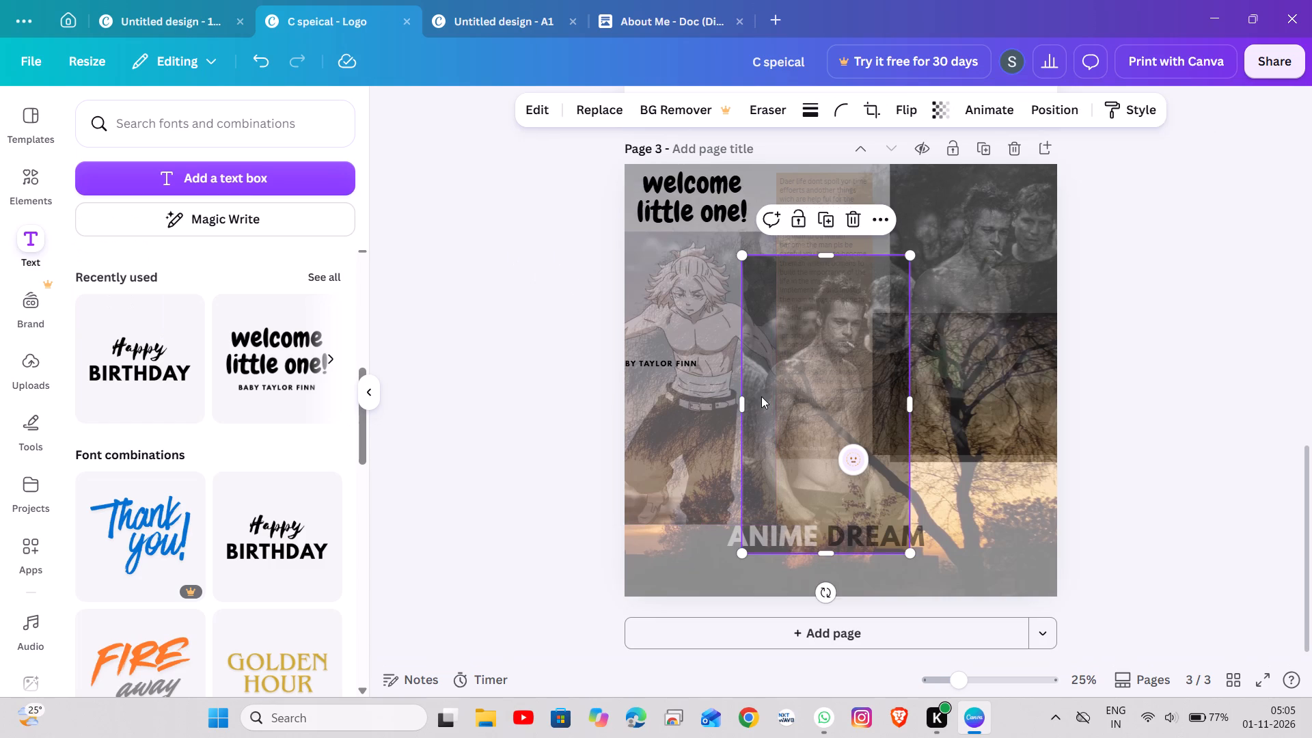
Move the translucent anime character picture over the central shirtless man picture on page 3, ending slightly lower than it.
left_click(722, 415)
left_click_drag(722, 415, 766, 478)
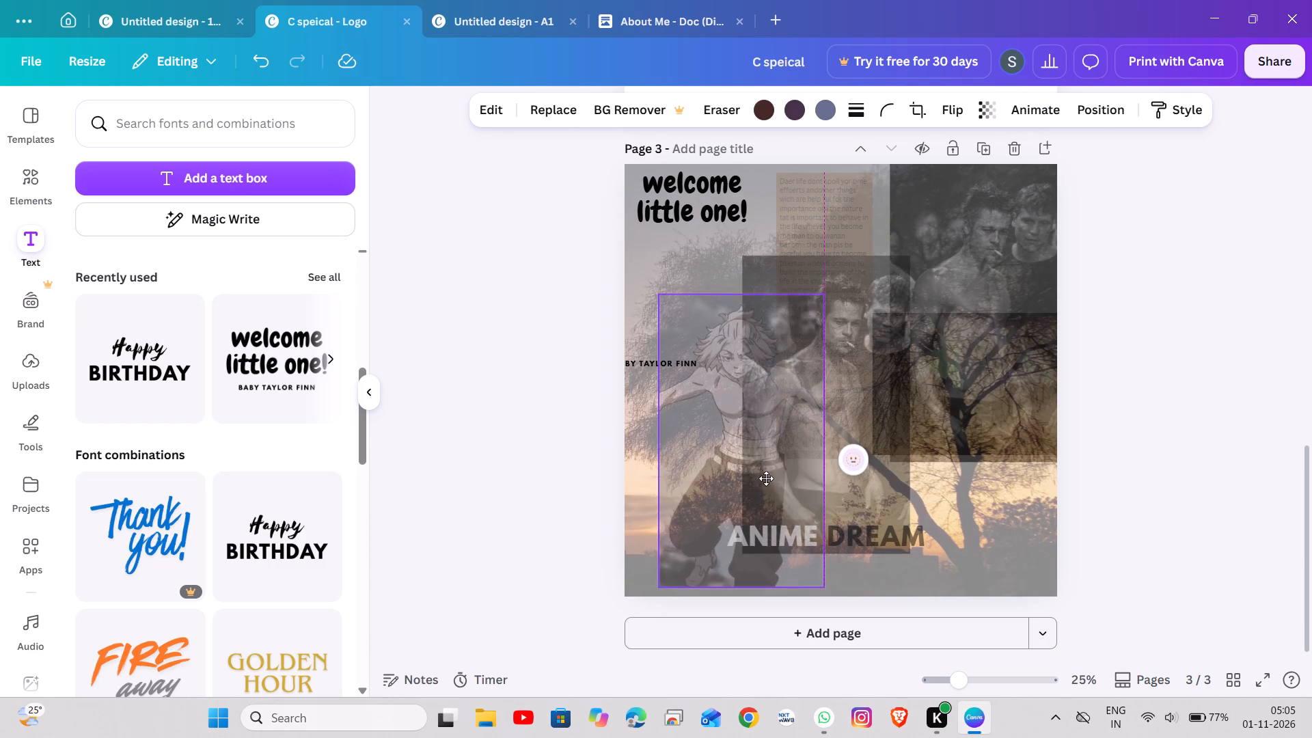
left_click_drag(766, 478, 866, 455)
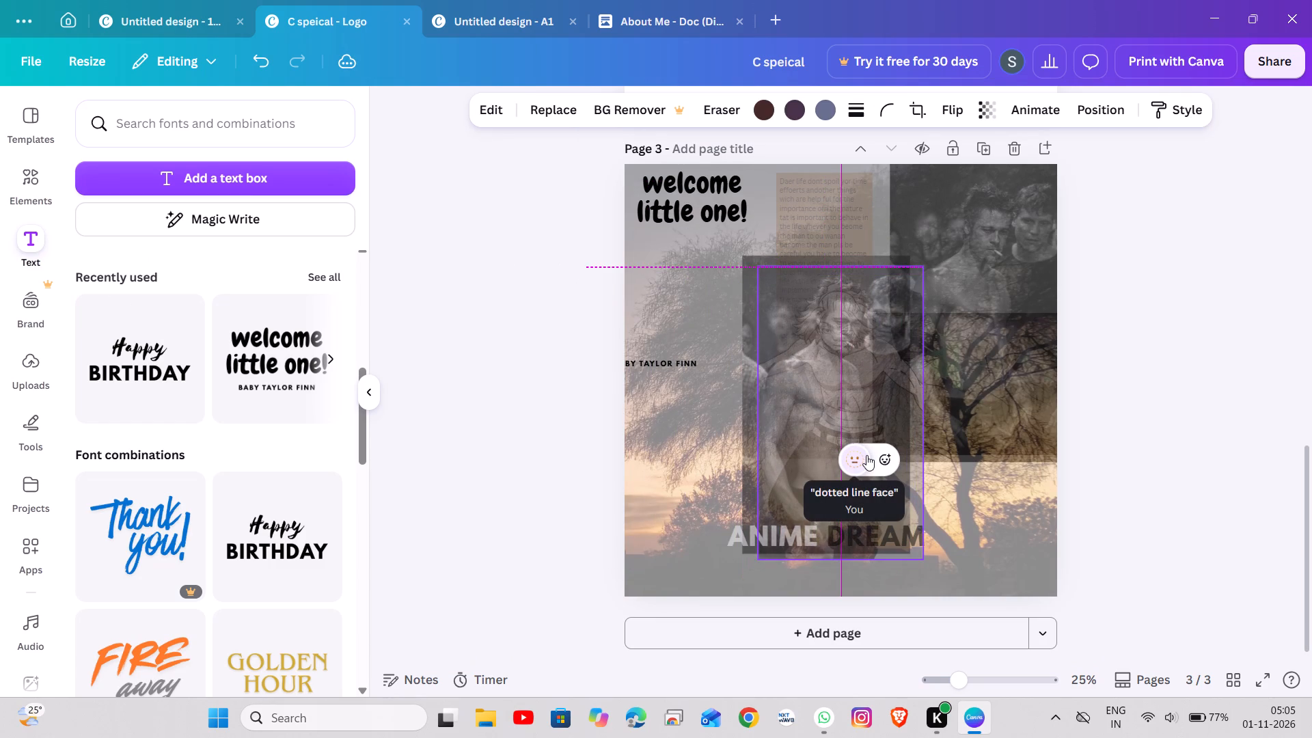
left_click_drag(866, 455, 866, 452)
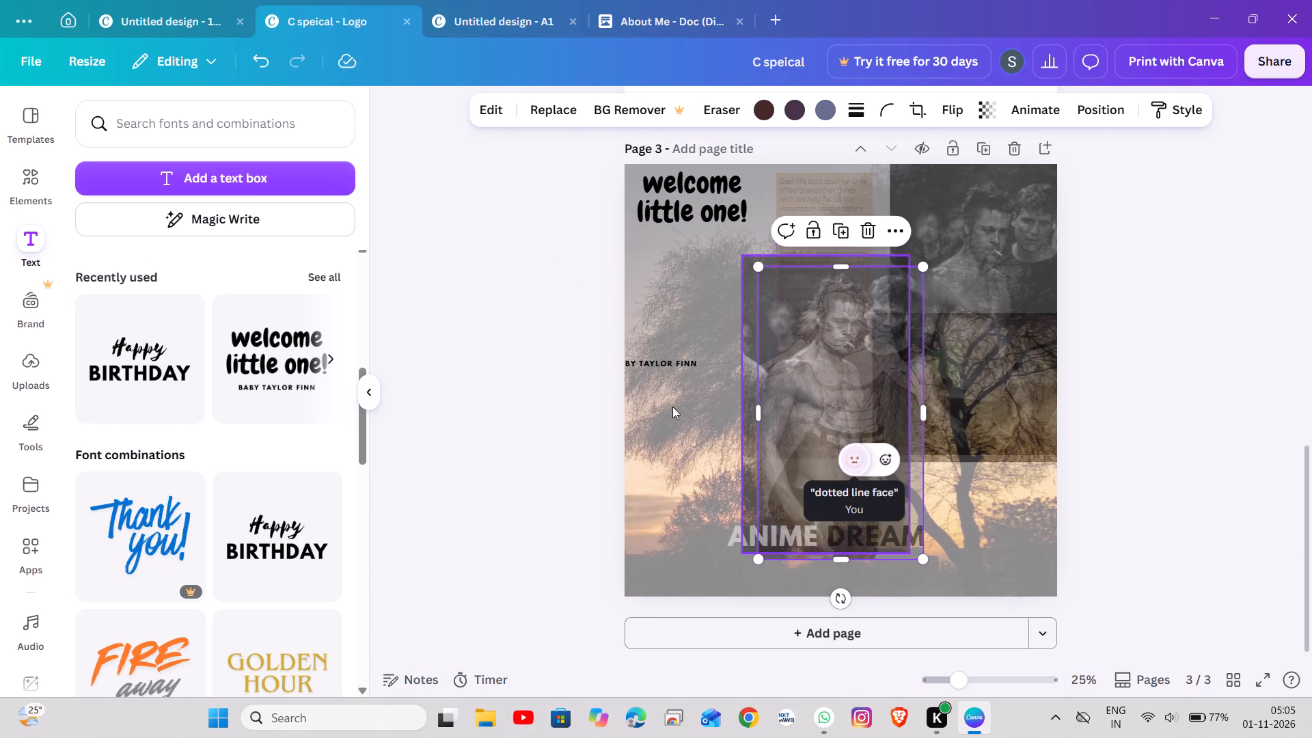
left_click(564, 354)
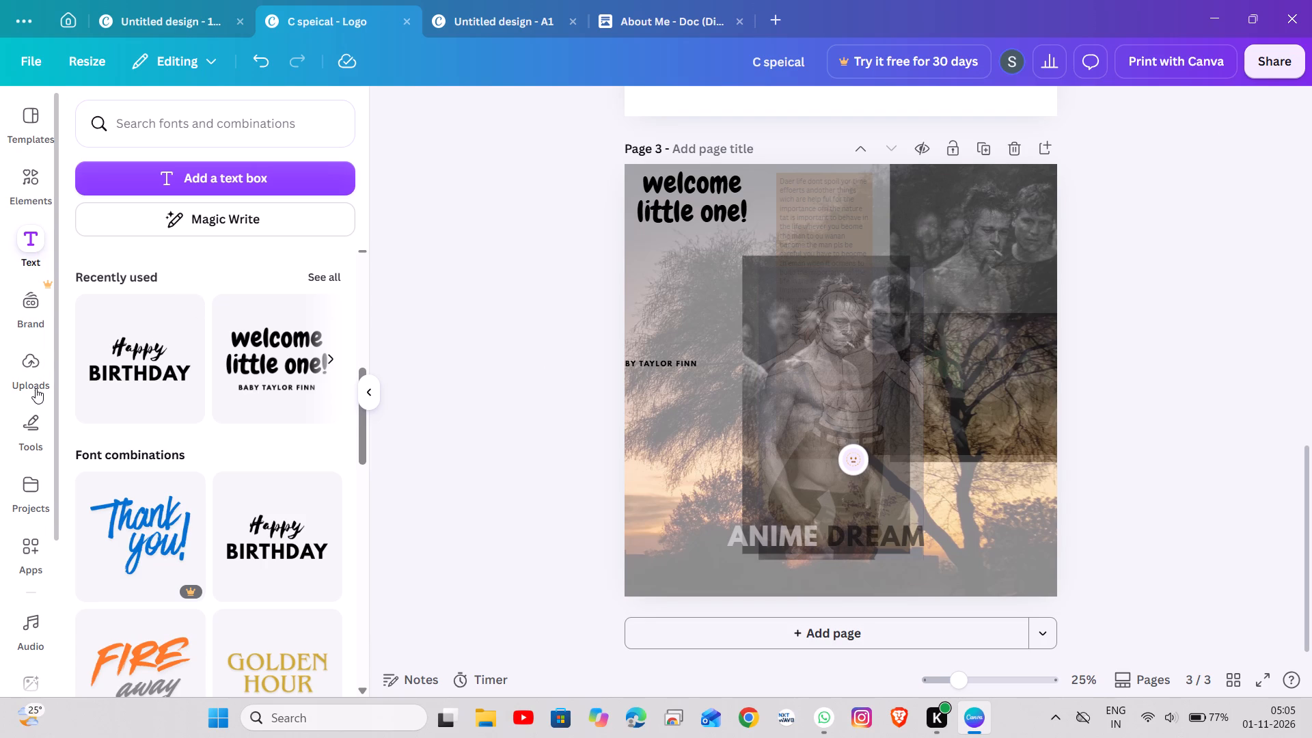
Add the uploaded Vinland Saga 2 picture to page 3 and crop away most of its title side.
left_click(36, 388)
left_click(187, 400)
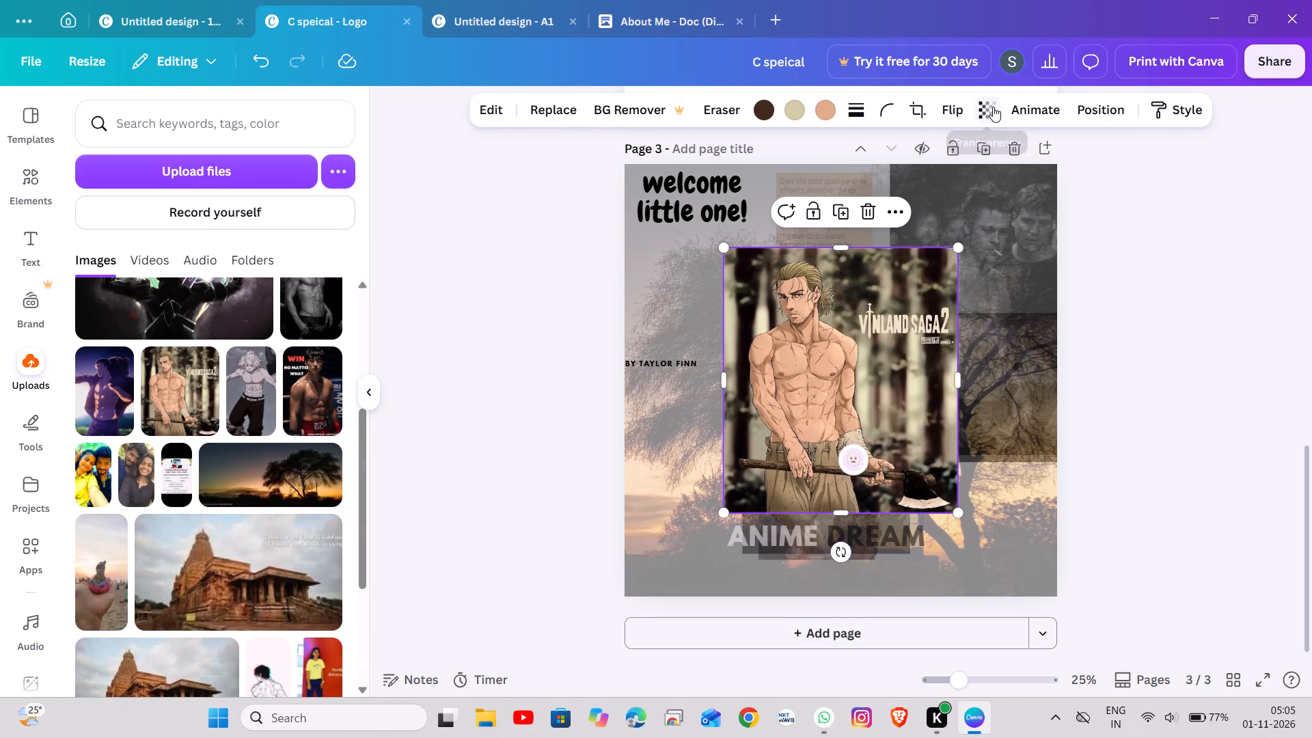
left_click(993, 107)
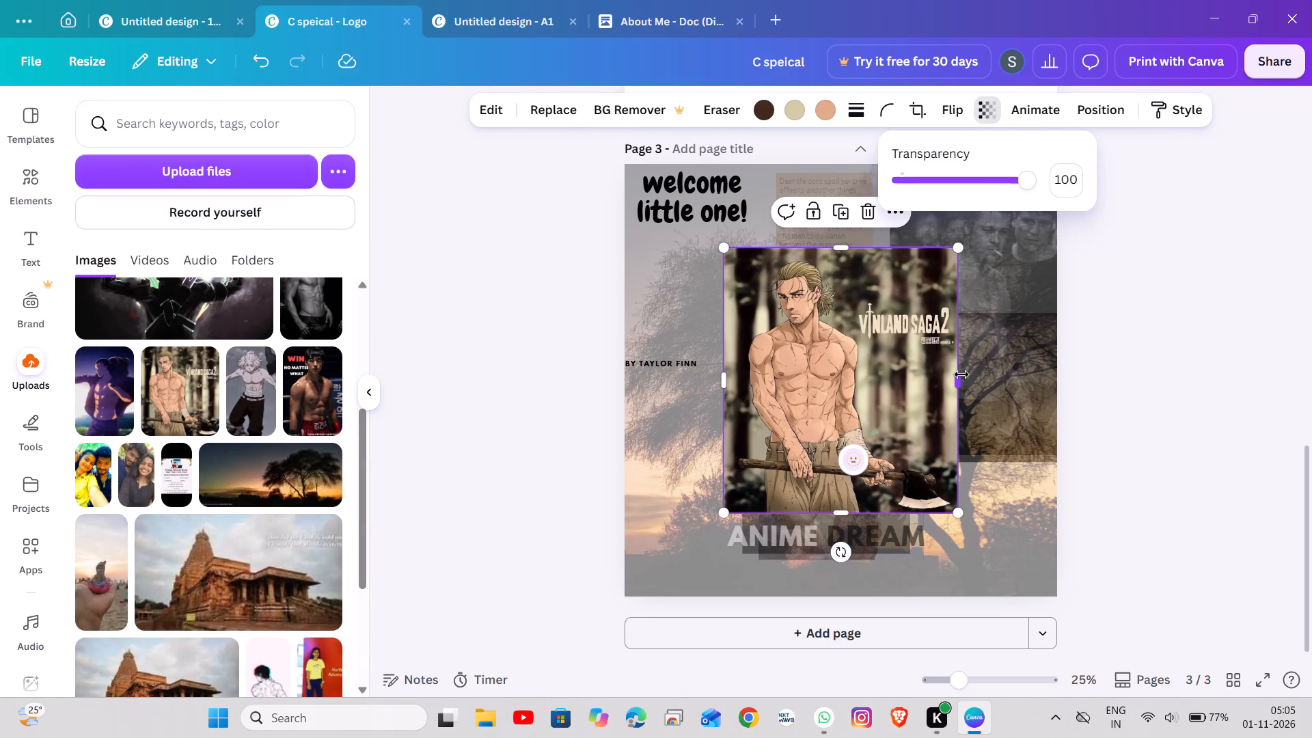
left_click_drag(961, 374, 886, 418)
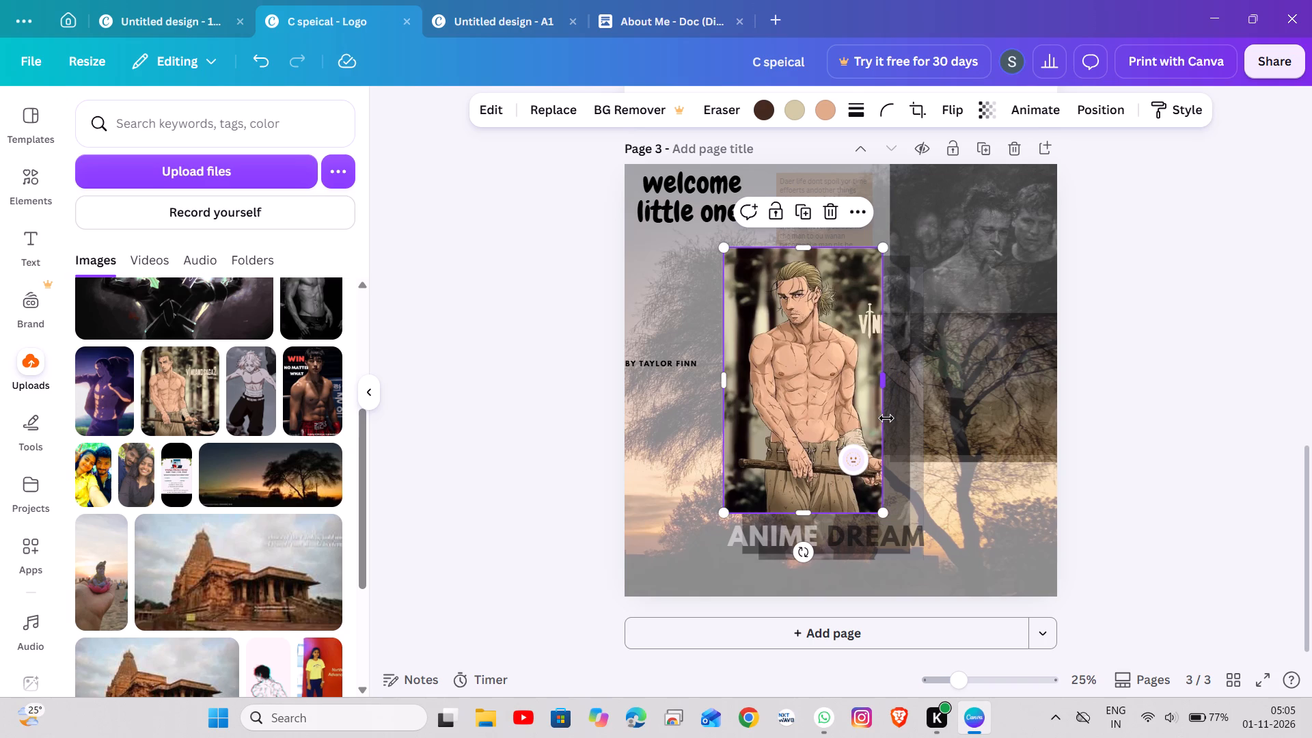
Set the Vinland Saga 2 picture's transparency to 46.
left_click(987, 112)
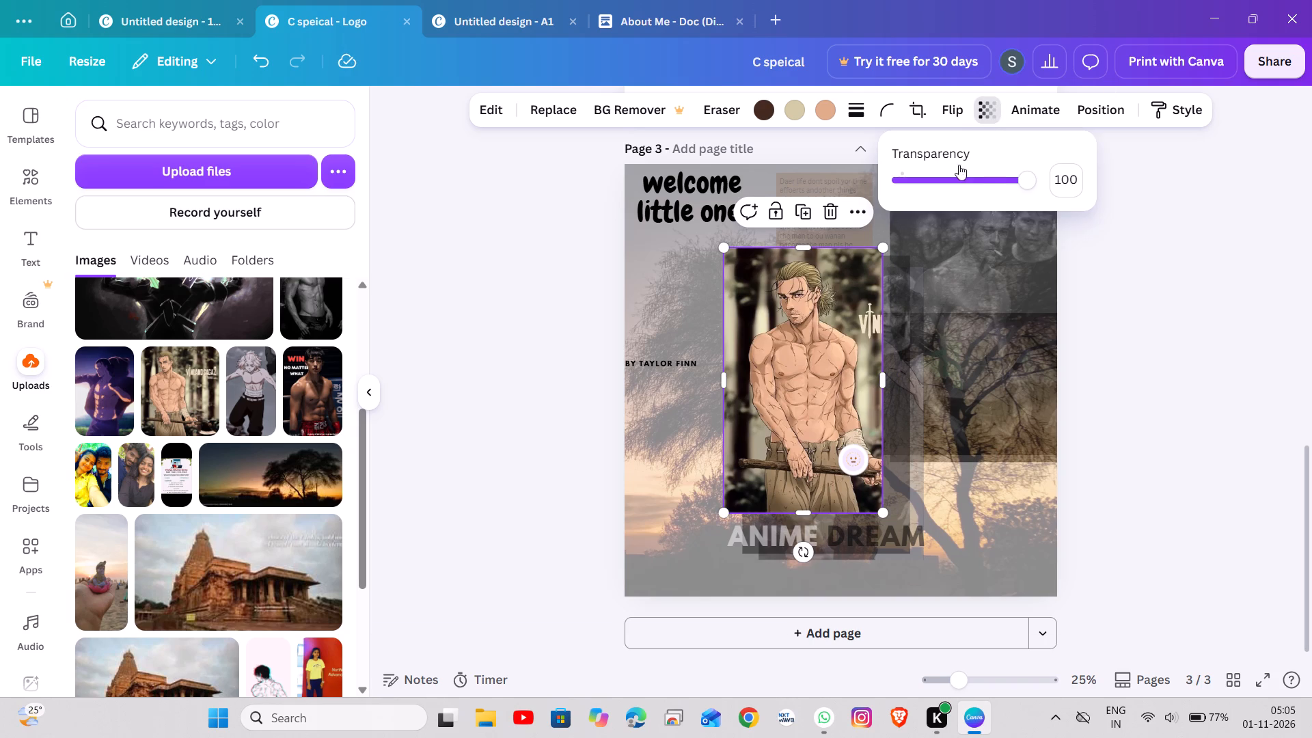
left_click_drag(1024, 181, 965, 208)
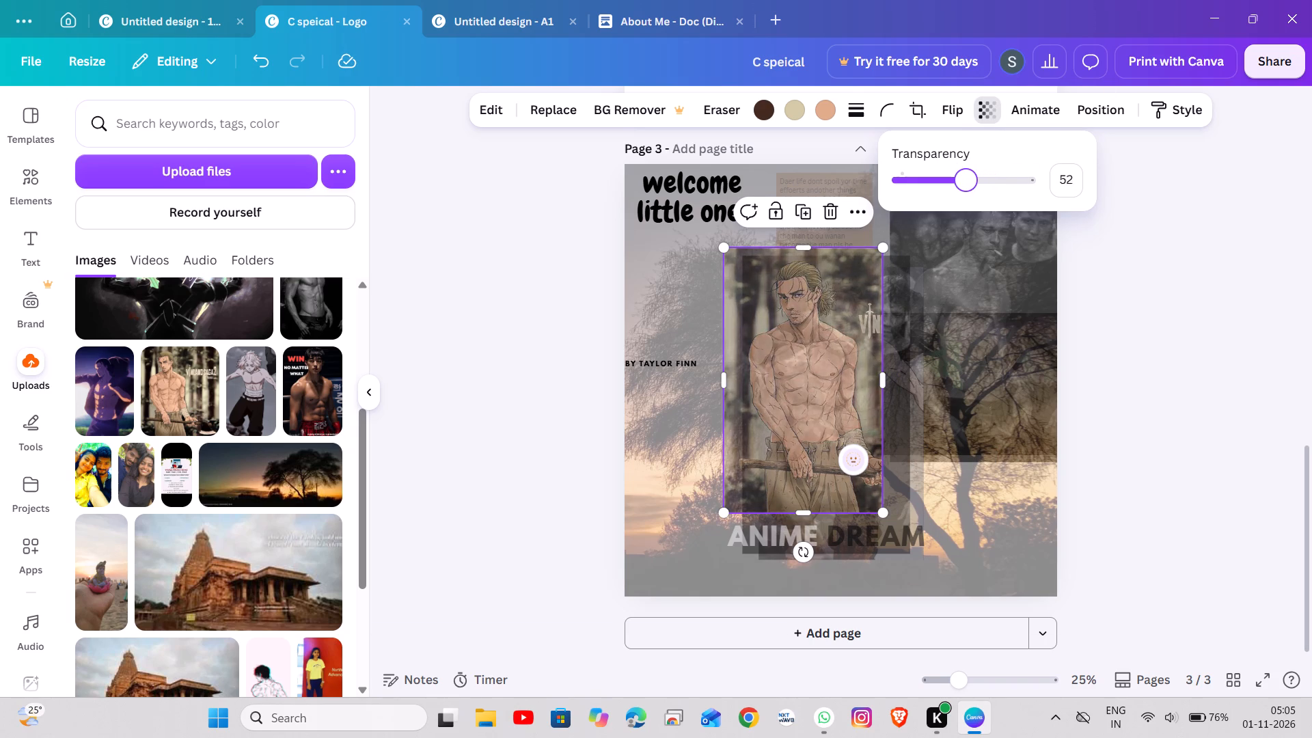
left_click_drag(965, 208, 958, 215)
Move the Vinland Saga 2 picture over the central layered pictures, aligning its outer edge with the anime character picture.
left_click_drag(799, 314, 801, 362)
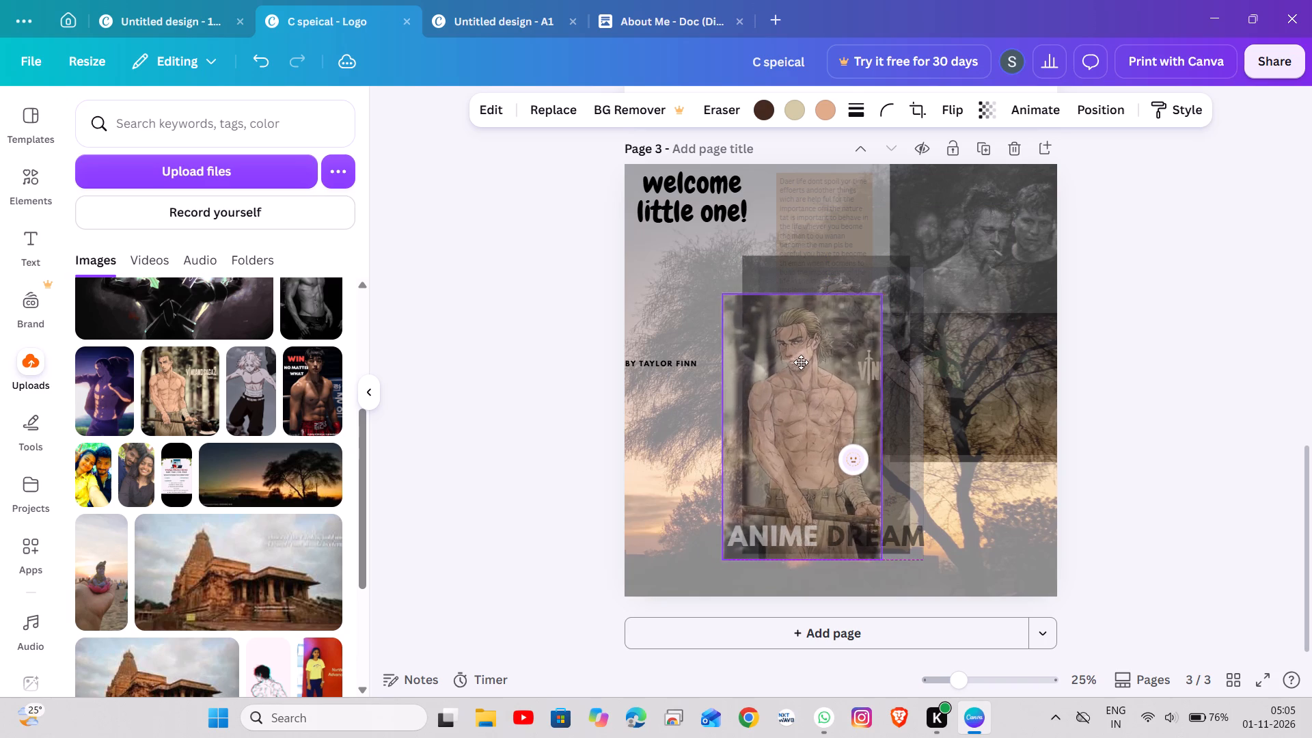
left_click_drag(801, 362, 839, 344)
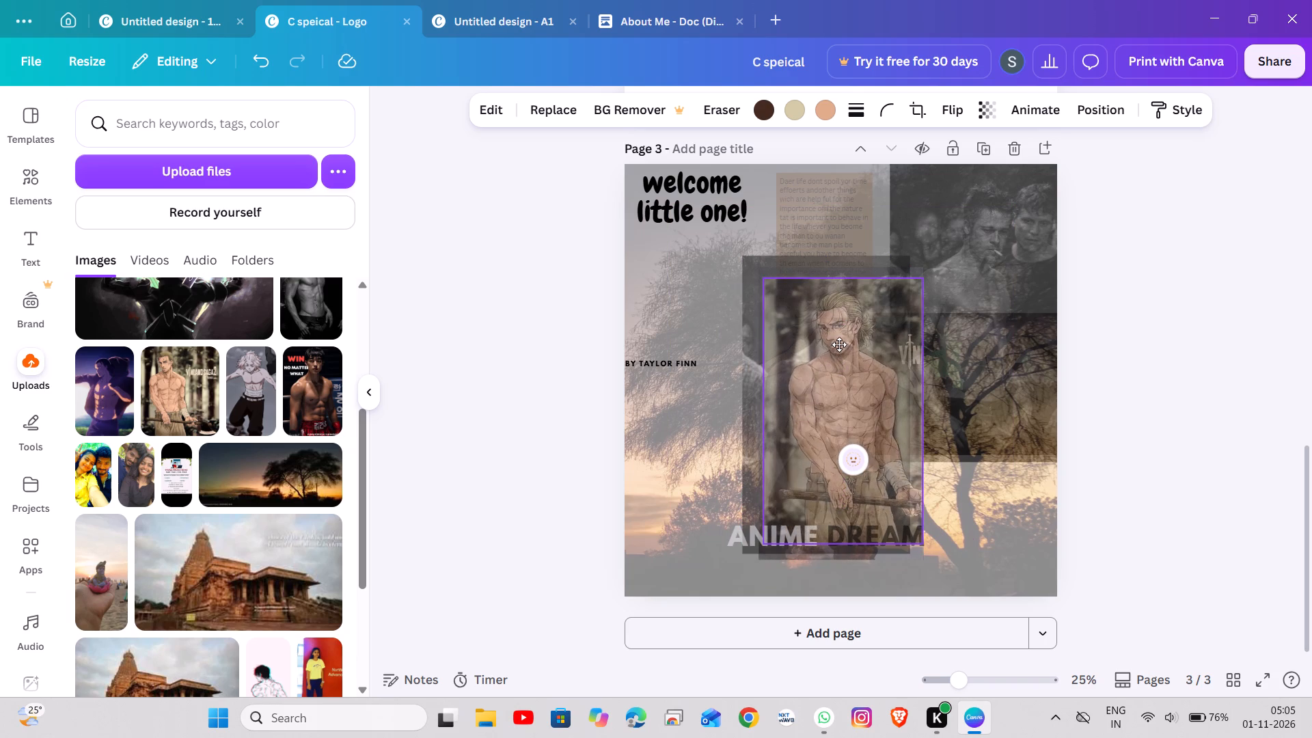
left_click_drag(839, 344, 842, 339)
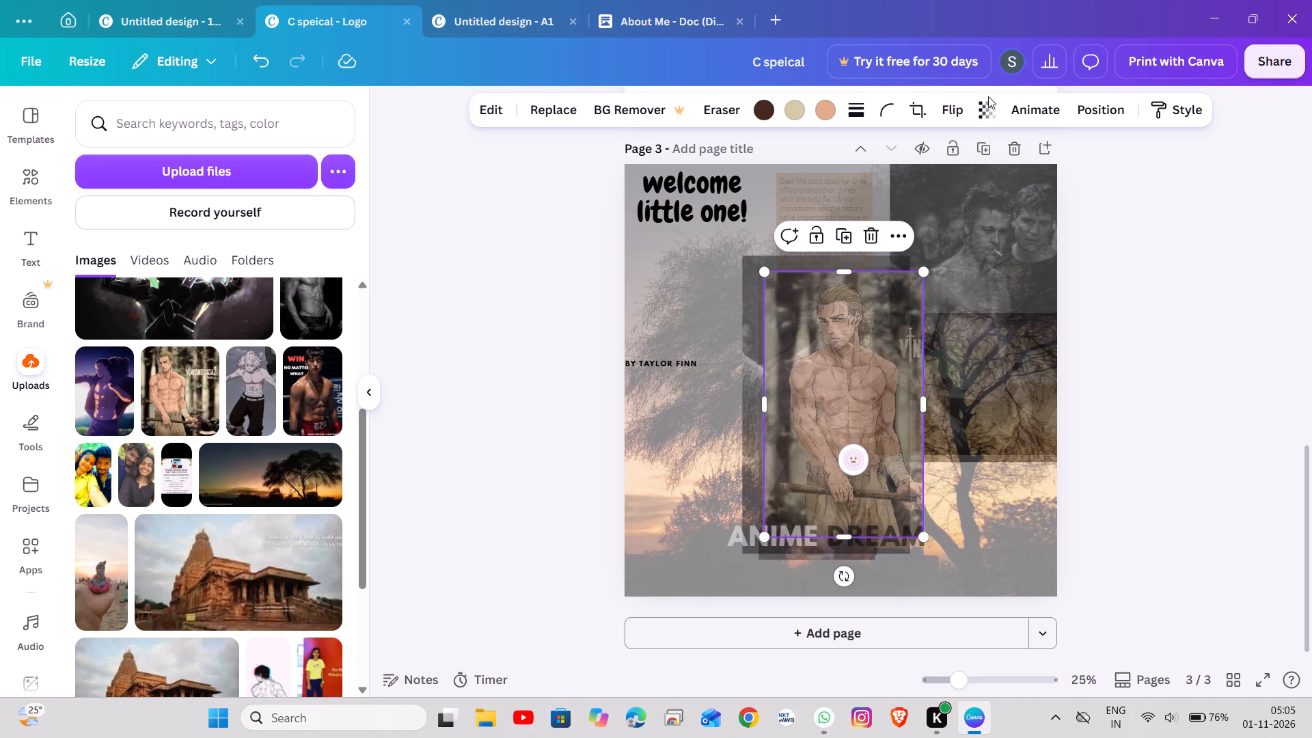
Lower the Vinland Saga 2 picture's transparency value slightly further and deselect the picture.
left_click(988, 98)
left_click_drag(960, 184, 946, 197)
left_click(1164, 279)
left_click(1146, 290)
left_click(1146, 290)
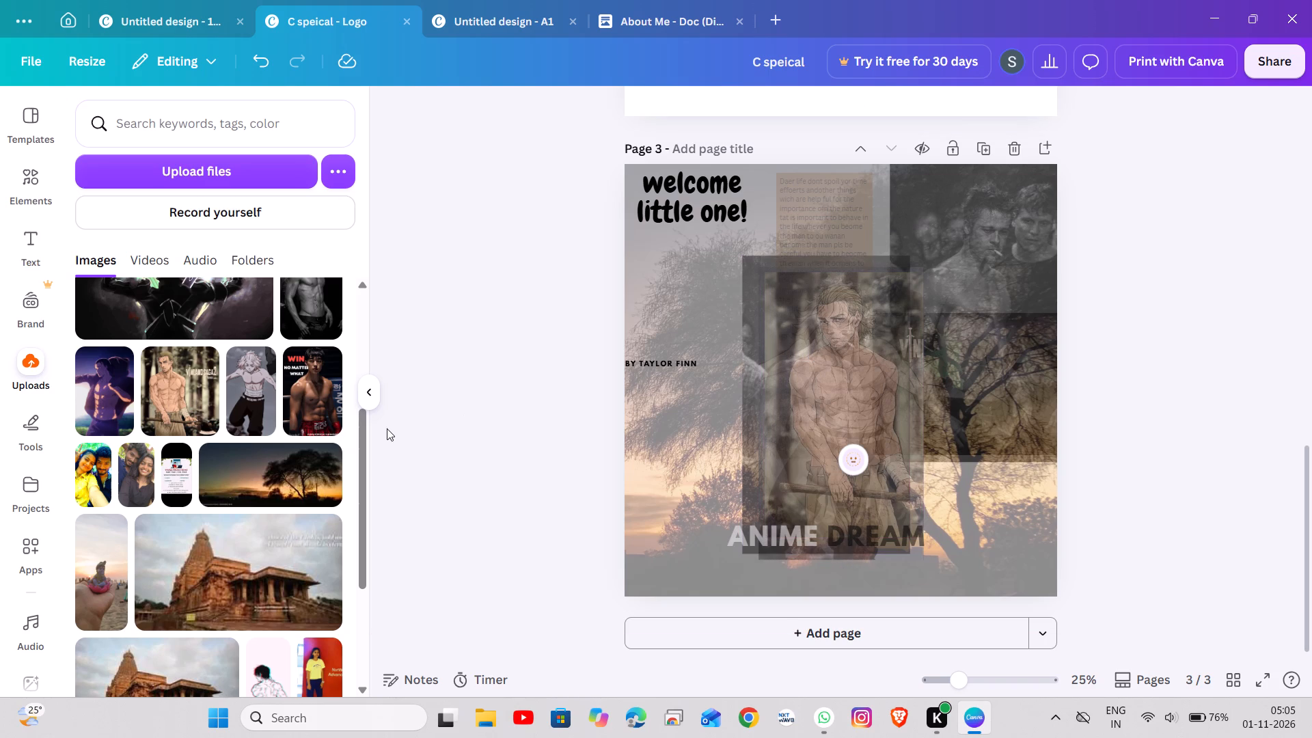
Add the uploaded WIN NO MATTER WHAT boxer picture to page 3, crop both sides narrower and place it over the central pictures.
left_click(315, 405)
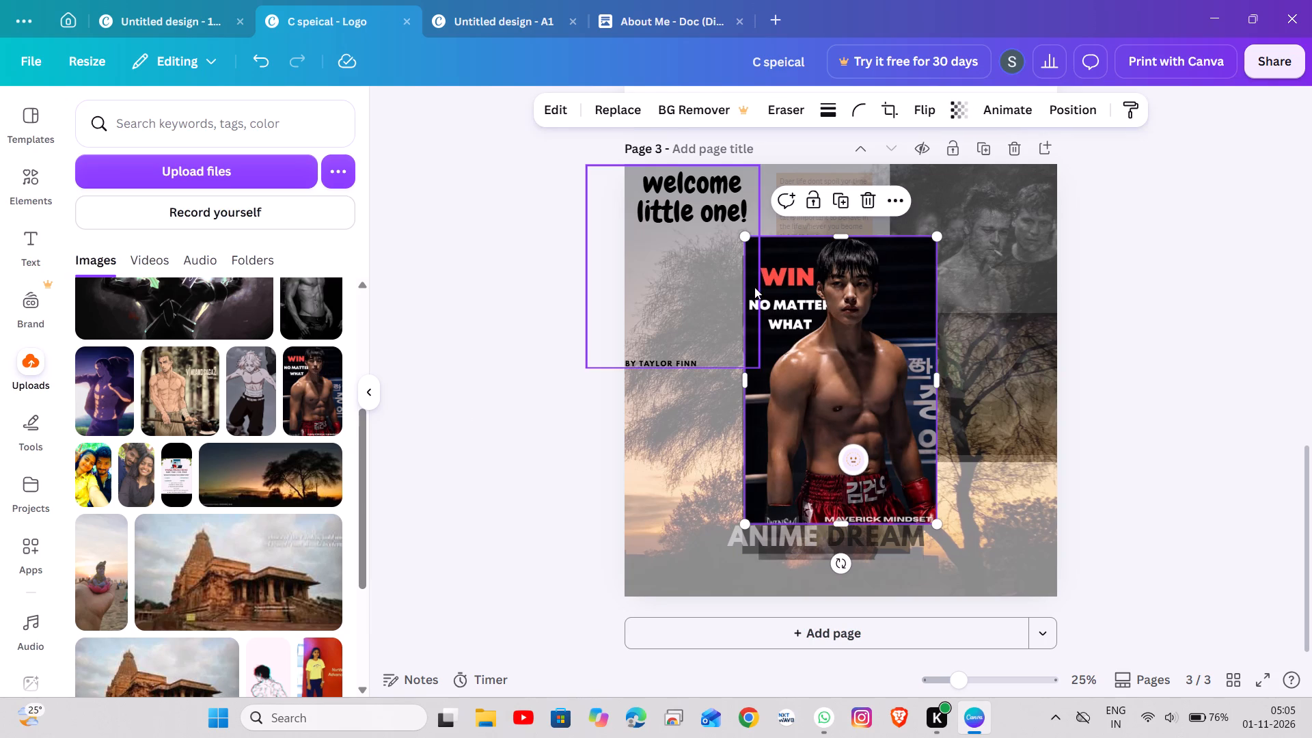
left_click(749, 240)
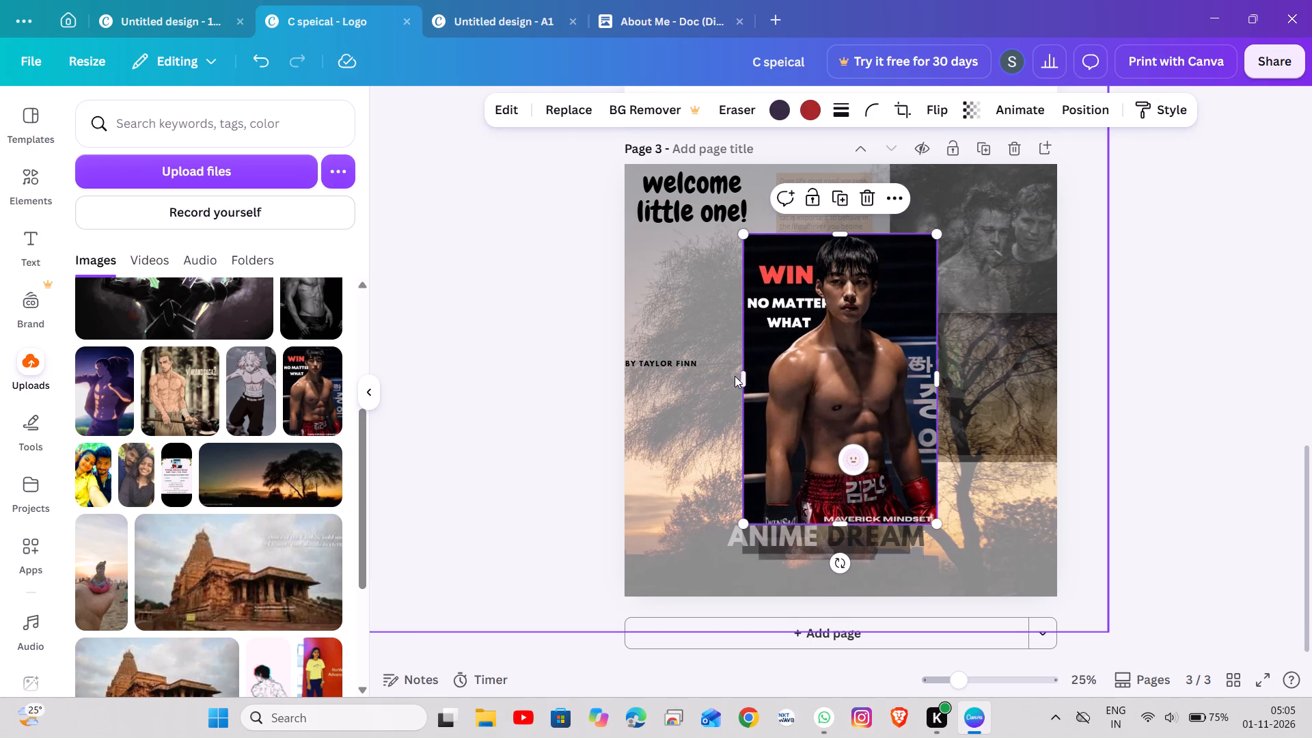
left_click_drag(740, 377, 758, 375)
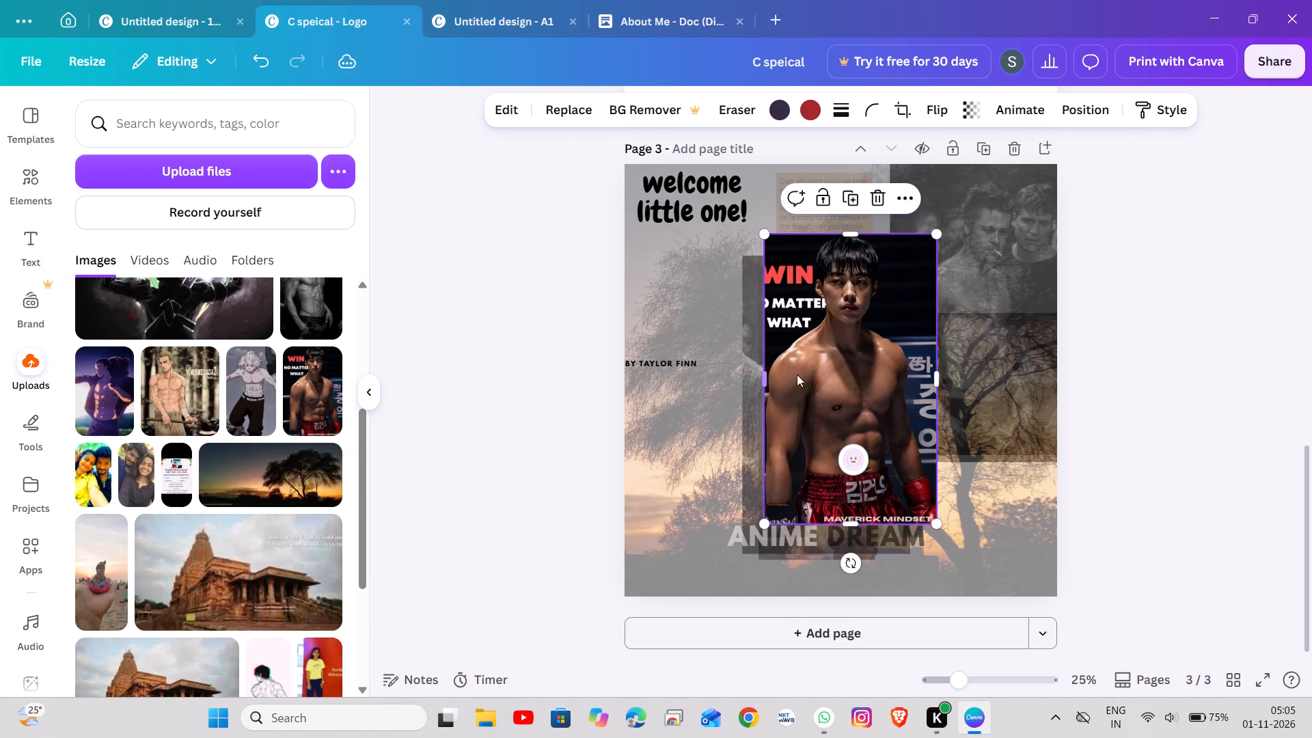
left_click_drag(932, 375, 925, 379)
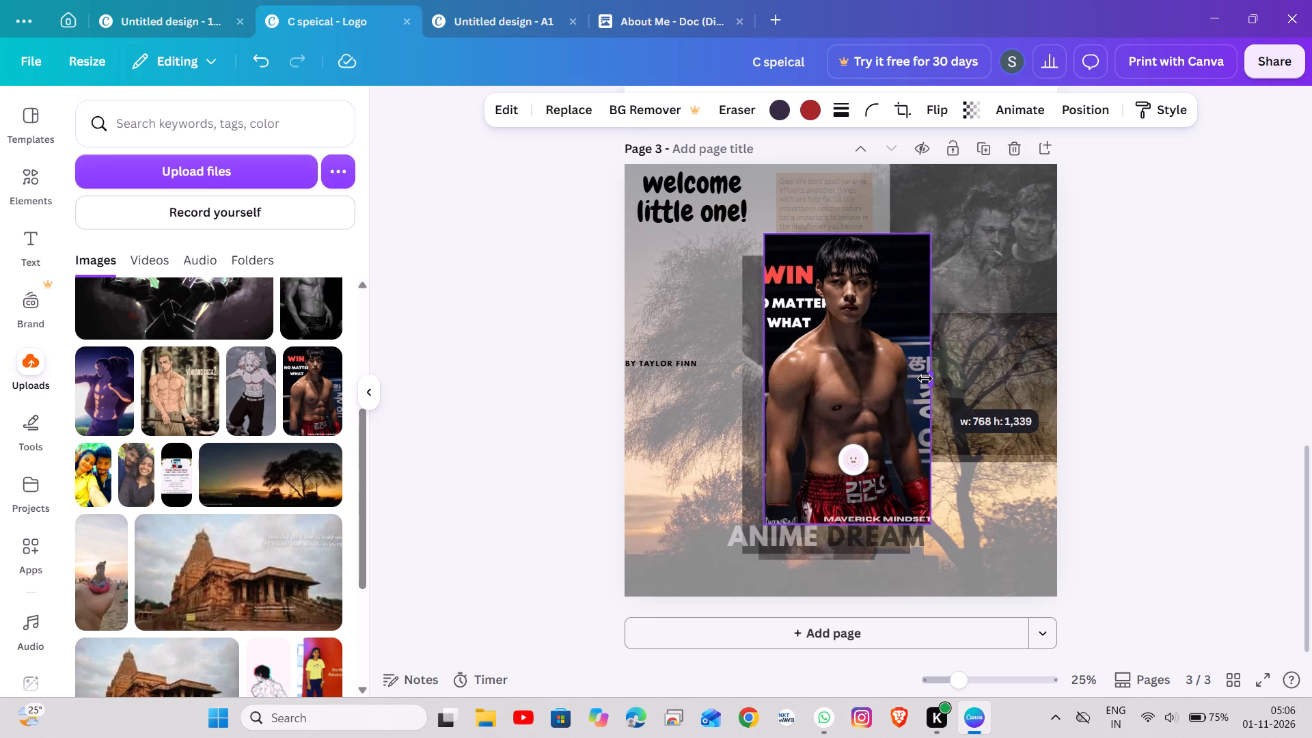
left_click_drag(925, 379, 917, 381)
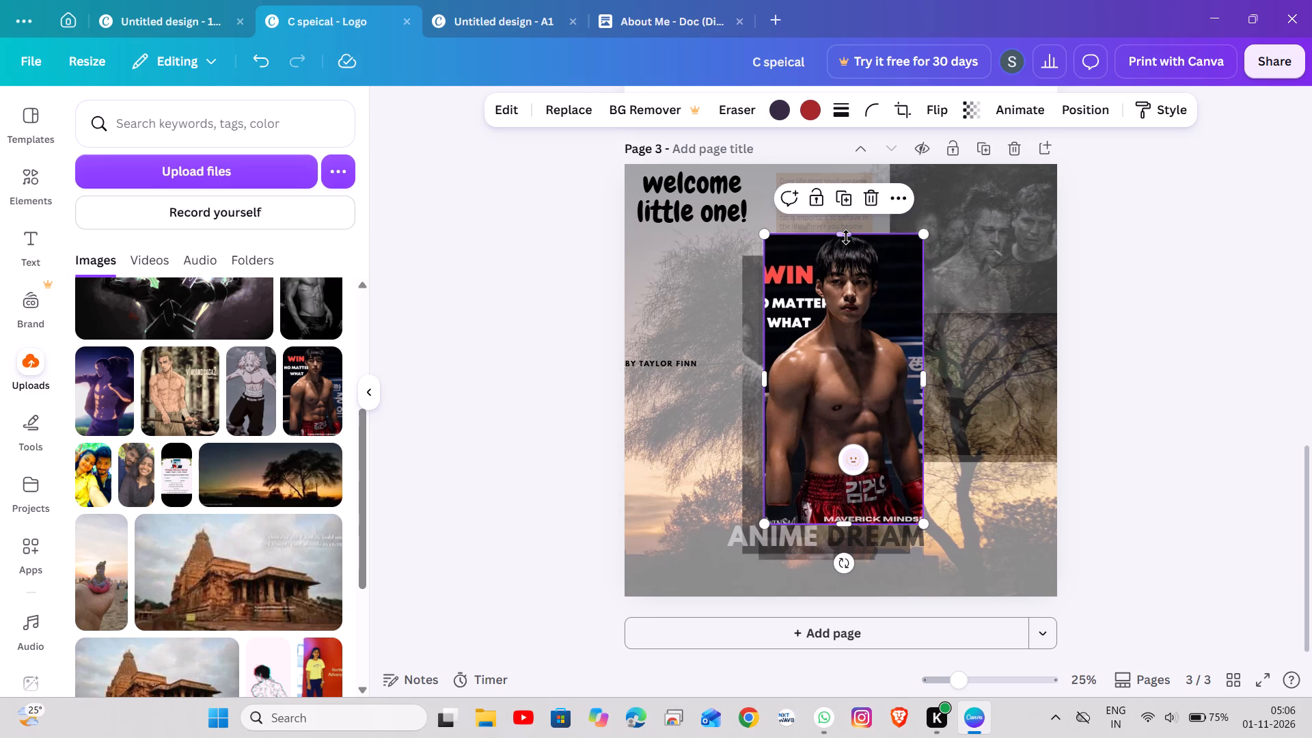
left_click_drag(846, 238, 832, 234)
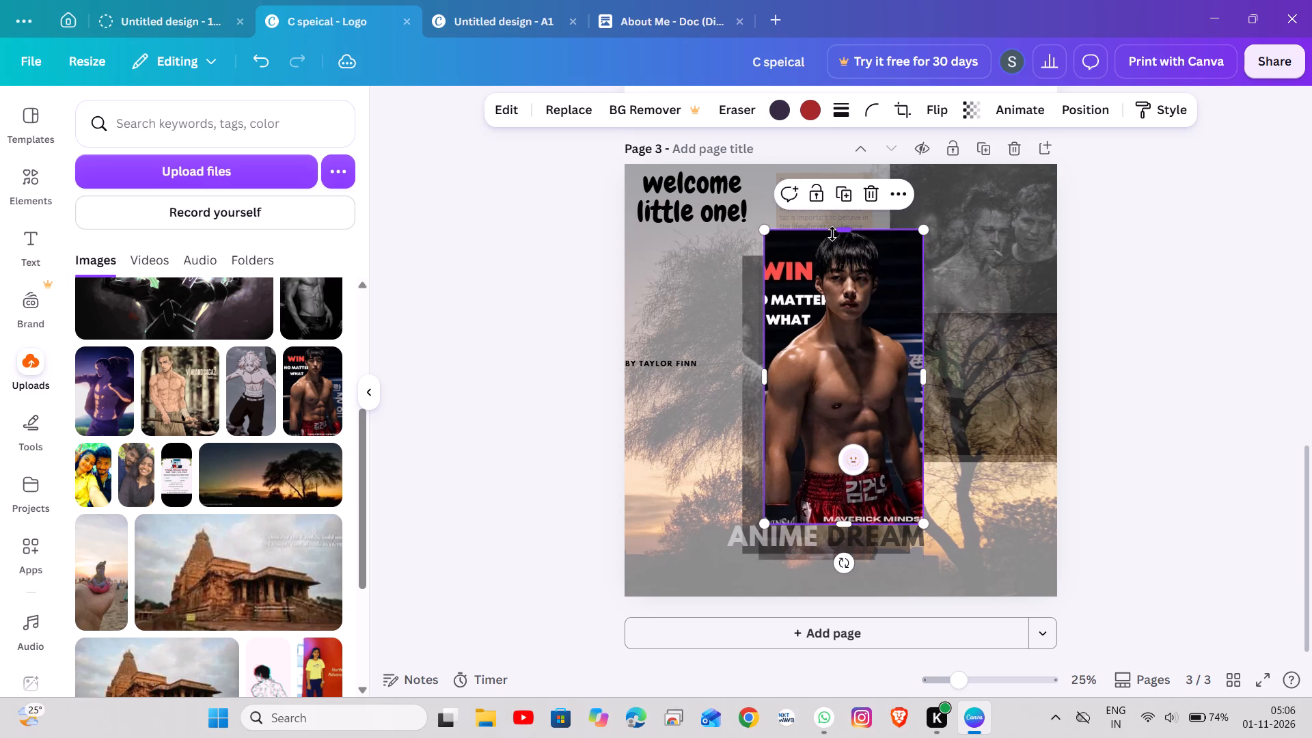
left_click_drag(835, 266, 817, 297)
Set the boxer picture's transparency to 38 and deselect it.
left_click(970, 115)
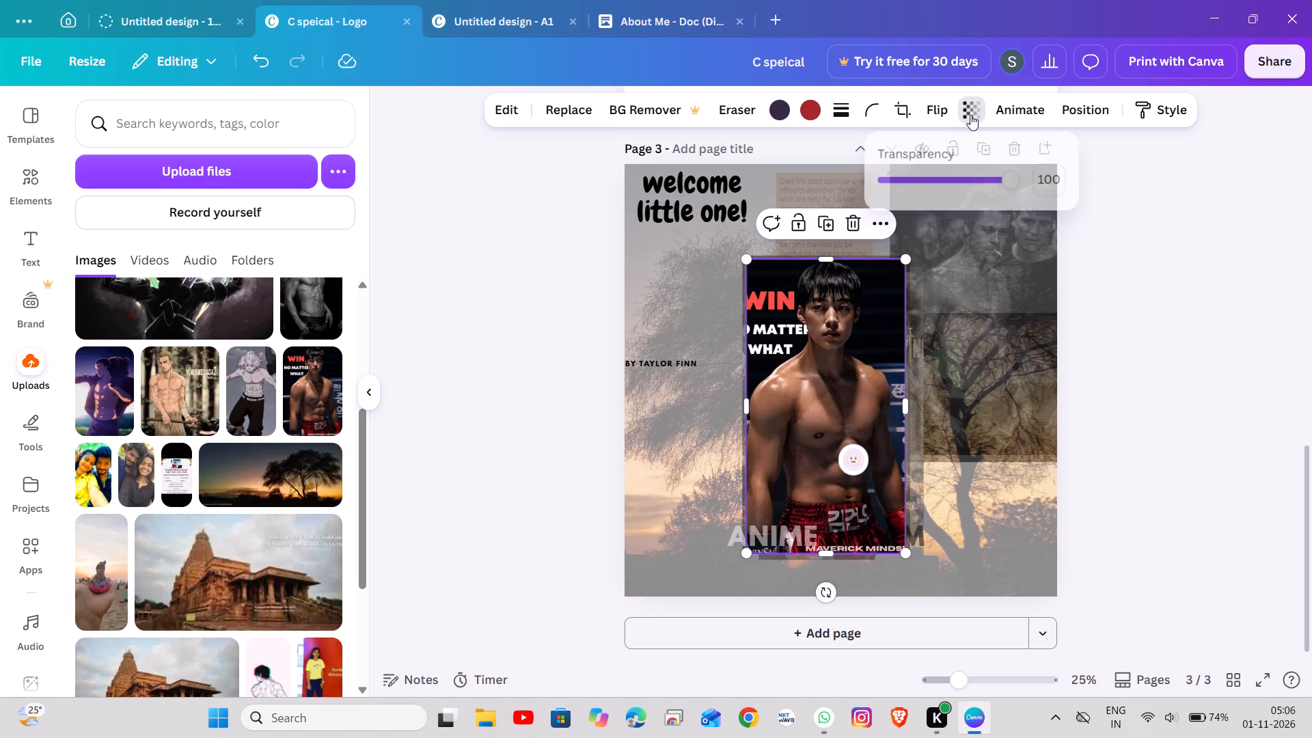
left_click(929, 183)
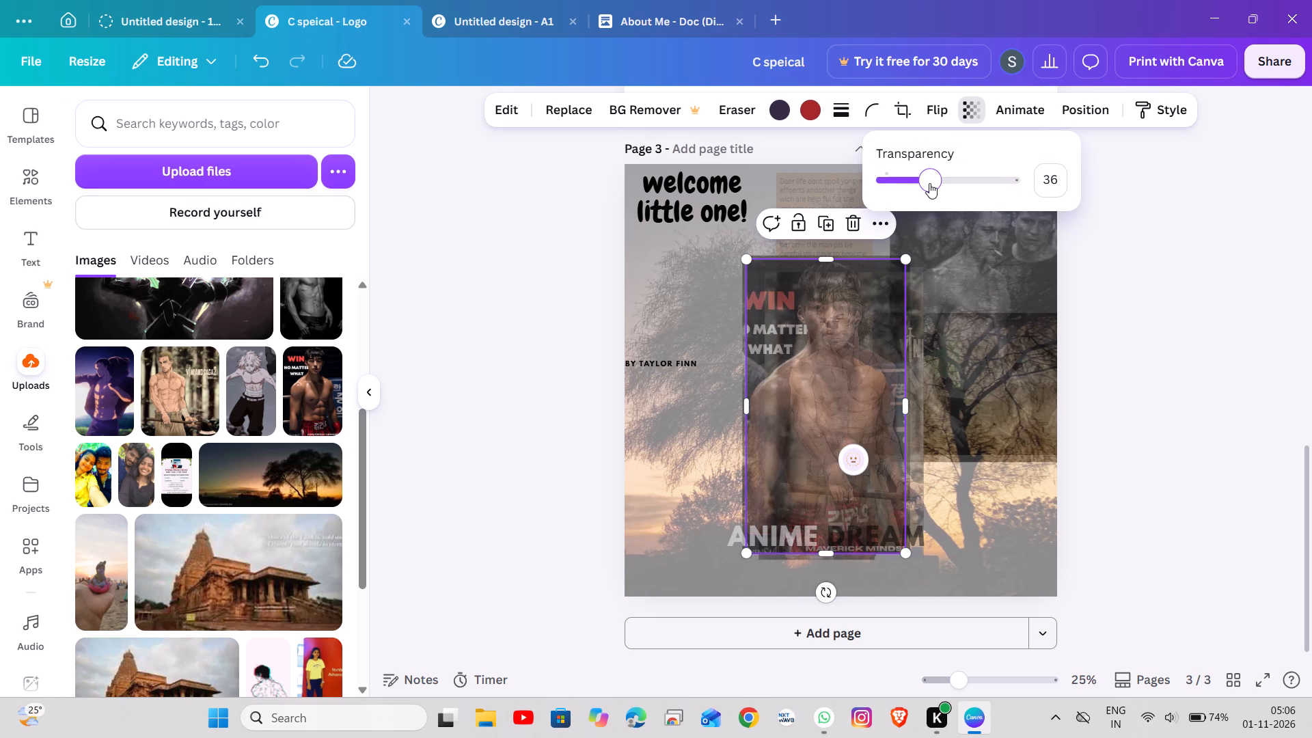
left_click_drag(929, 183, 872, 310)
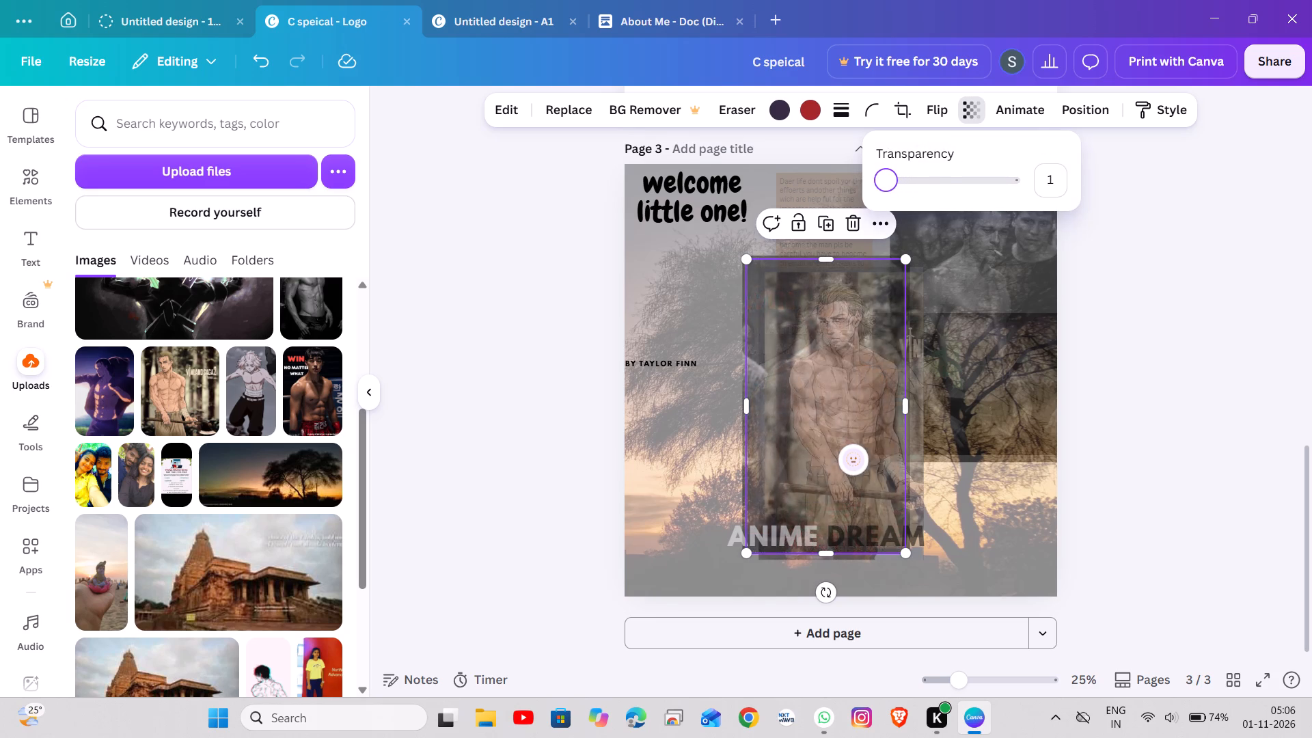
left_click_drag(872, 310, 933, 202)
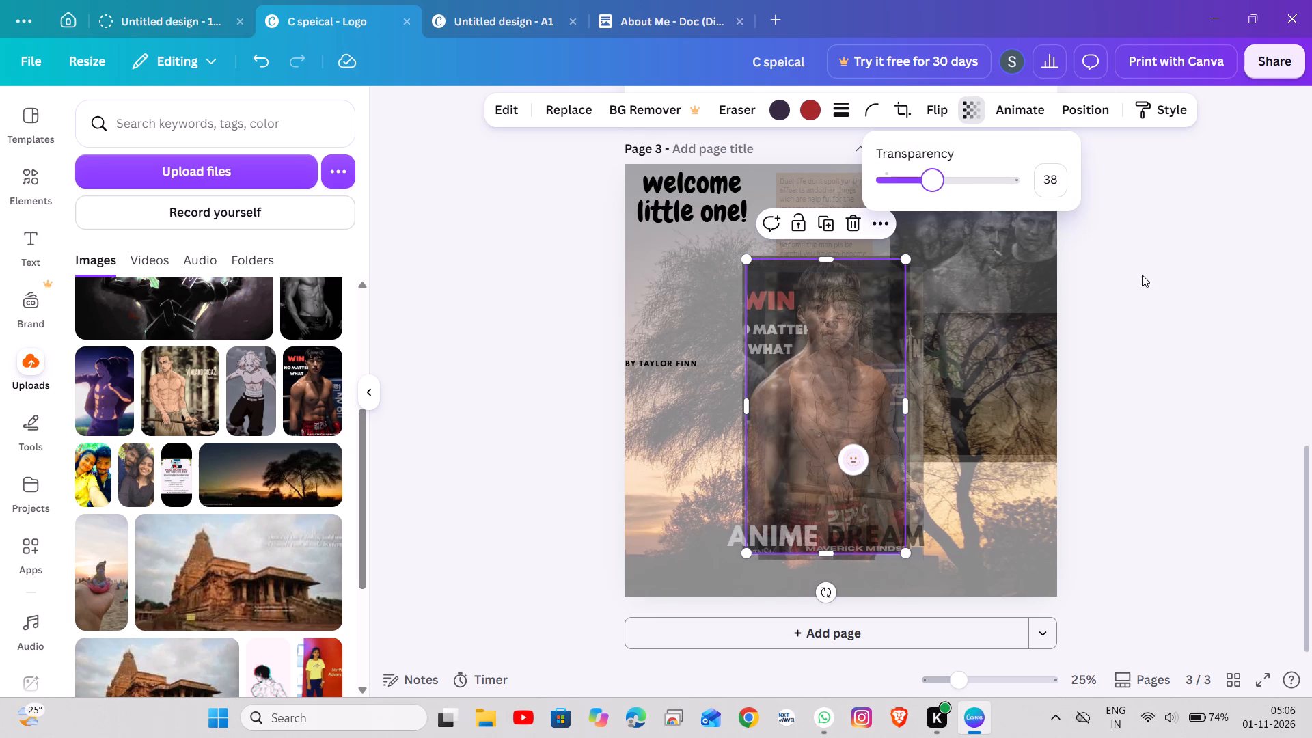
left_click(1142, 275)
left_click(1142, 275)
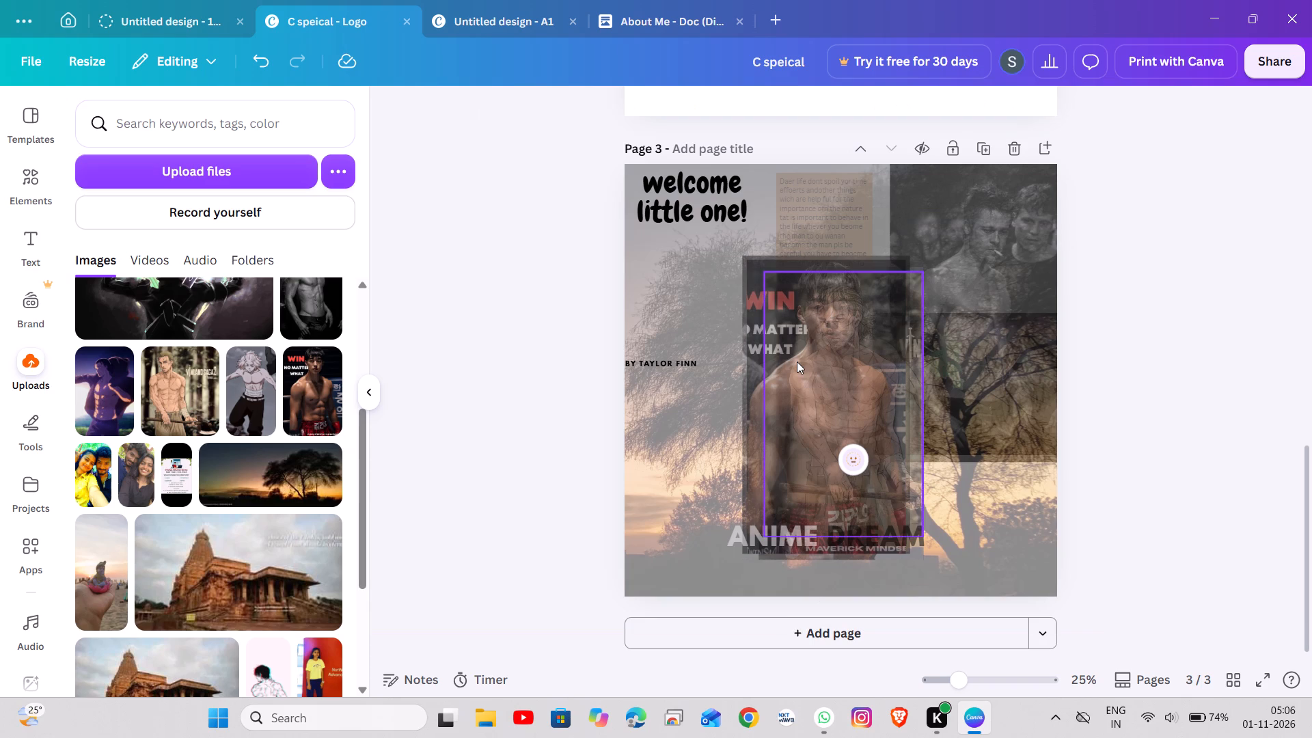
Nudge the translucent boxer picture slightly down so that its bottom edge aligns with the anime character picture beneath.
left_click(797, 361)
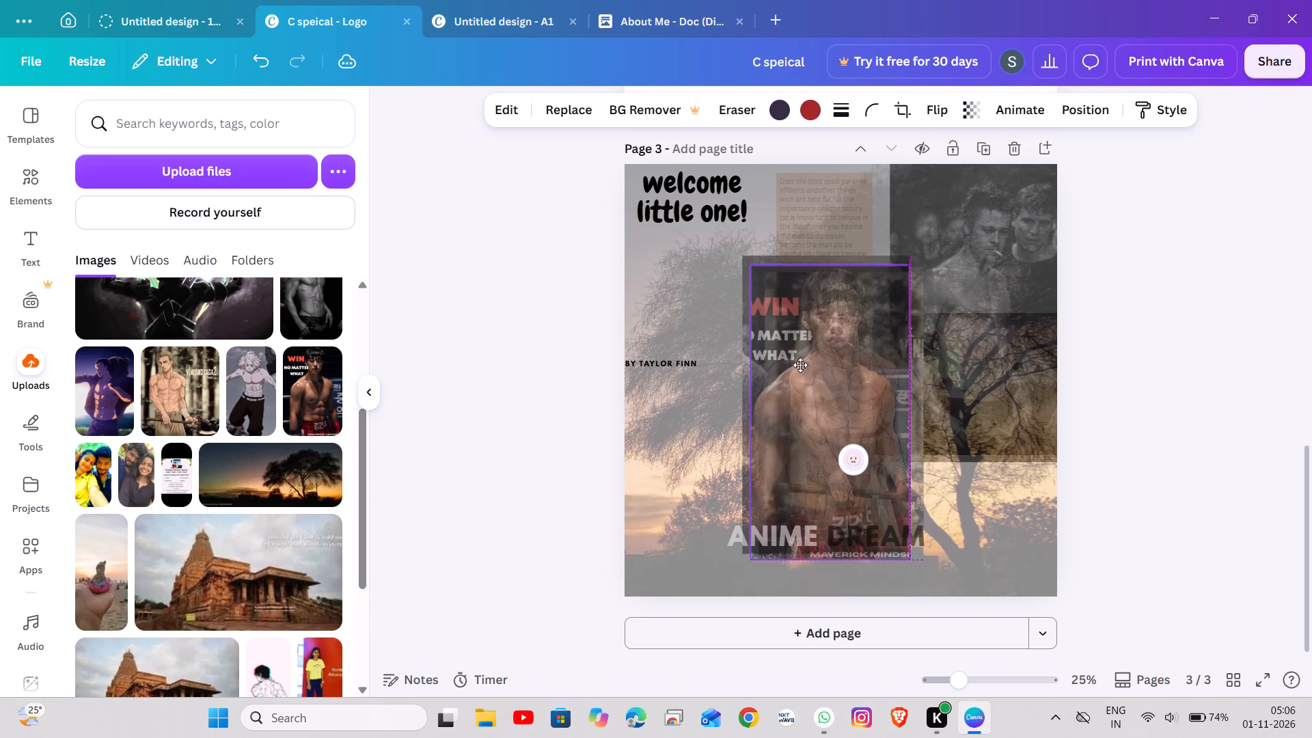
left_click(1056, 349)
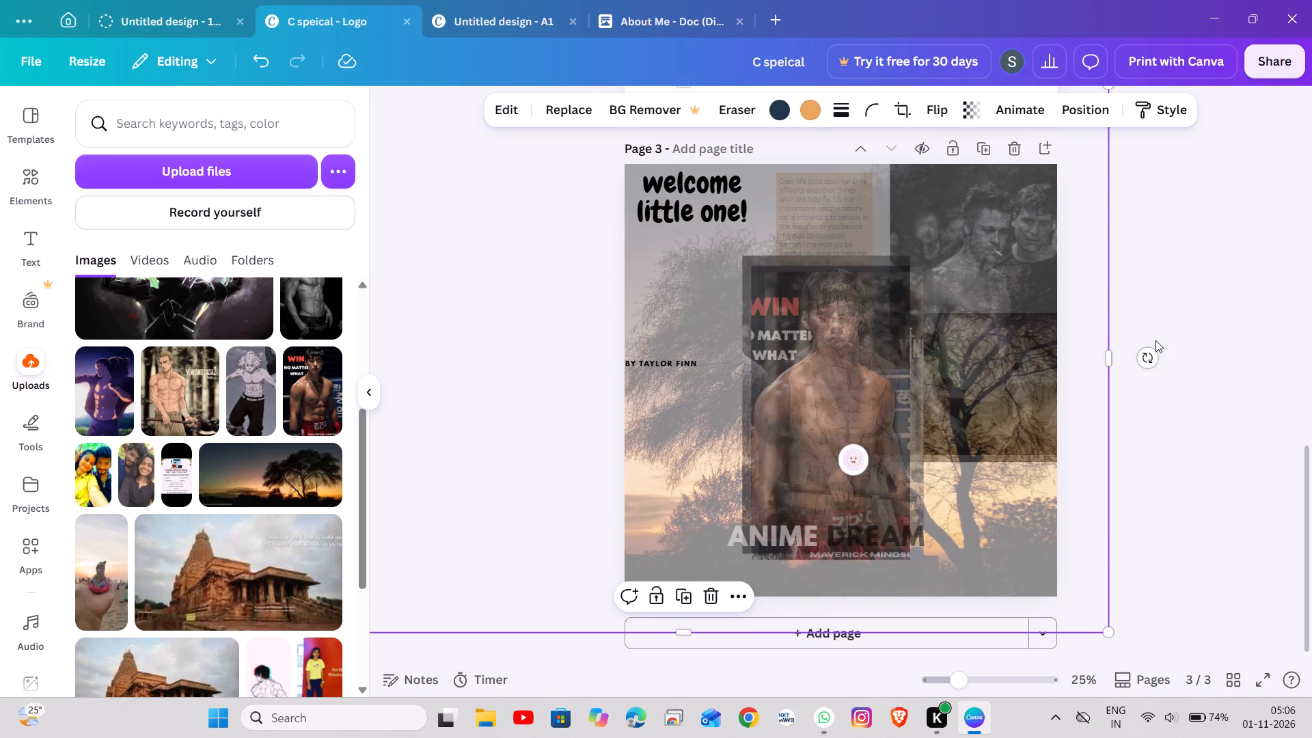
left_click(1156, 340)
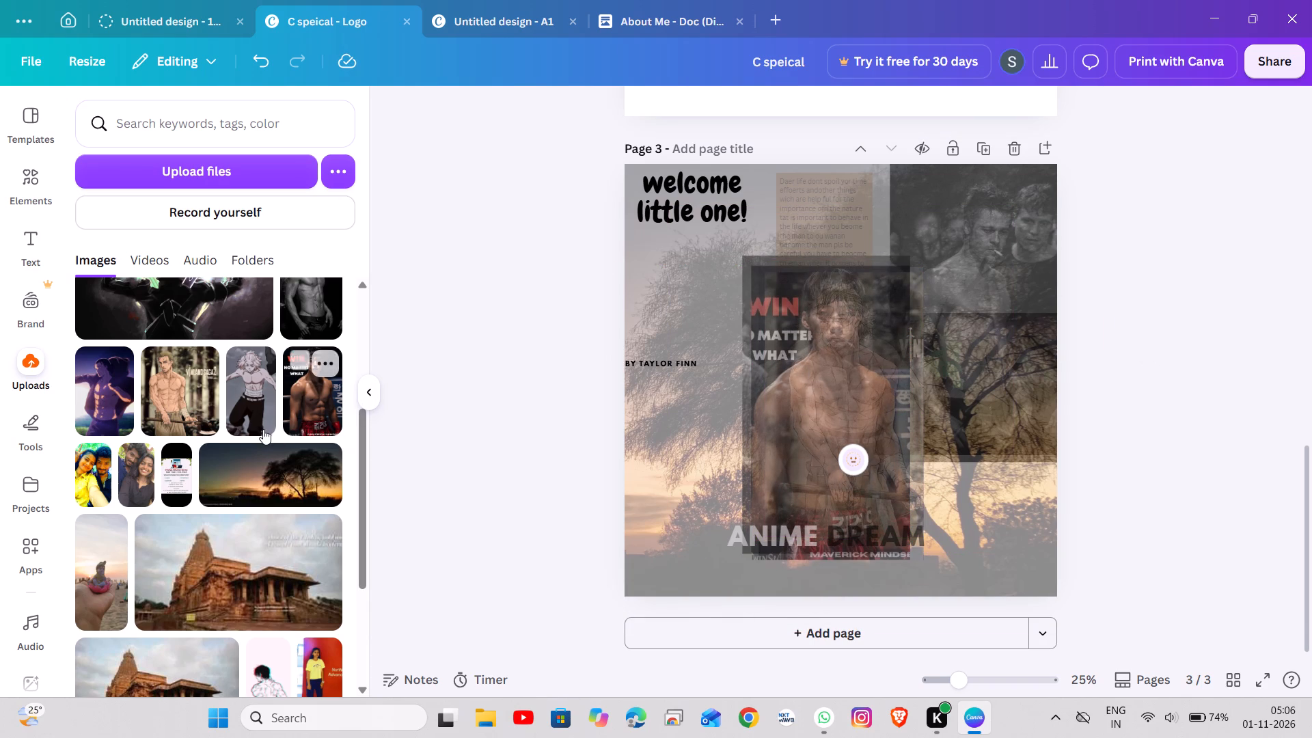
Look through the uploaded images, and search the elements library for eren egar.
scroll(181, 433, "up", 2)
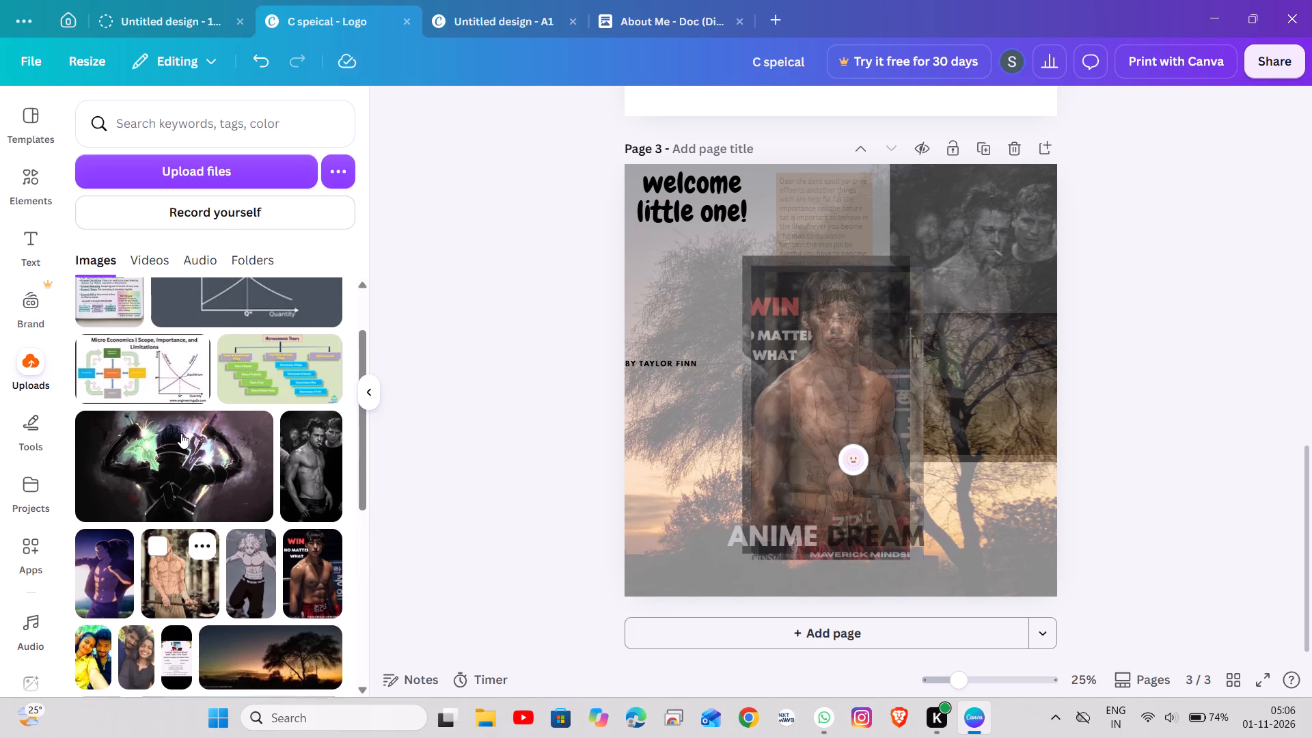
scroll(181, 433, "up", 3)
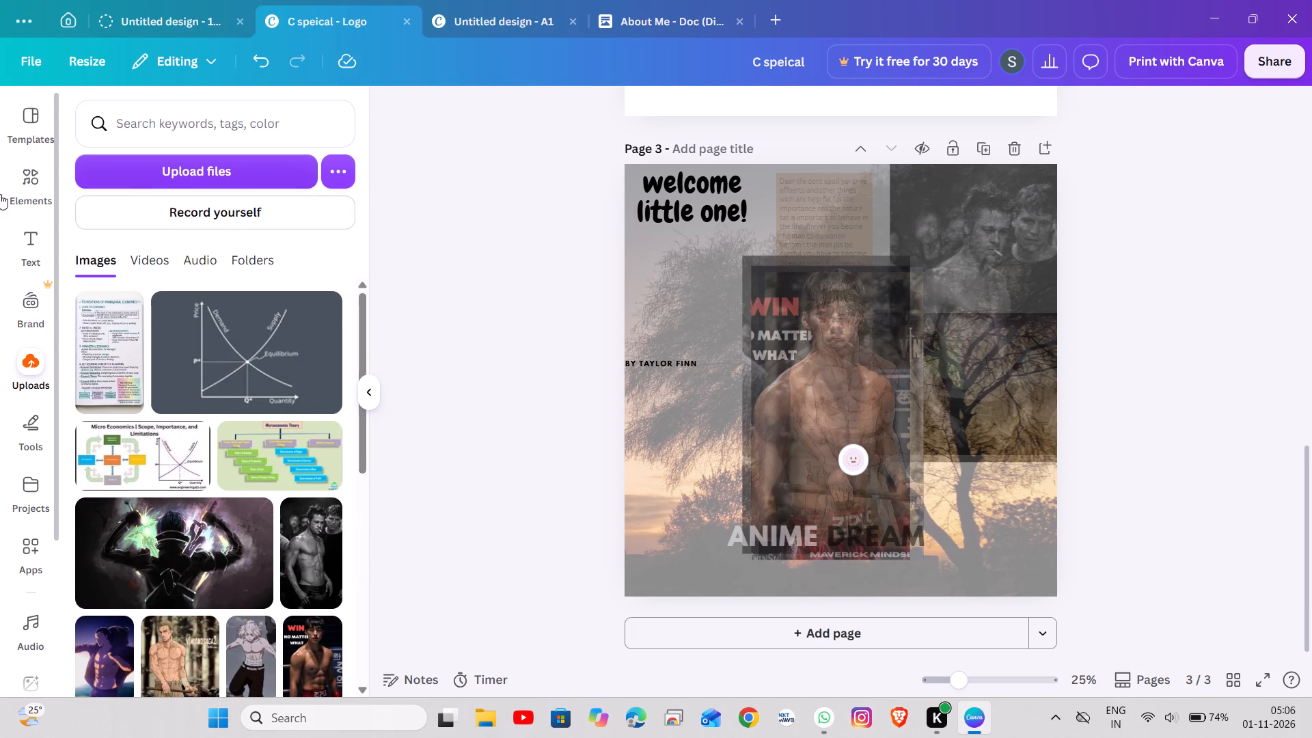
left_click(29, 189)
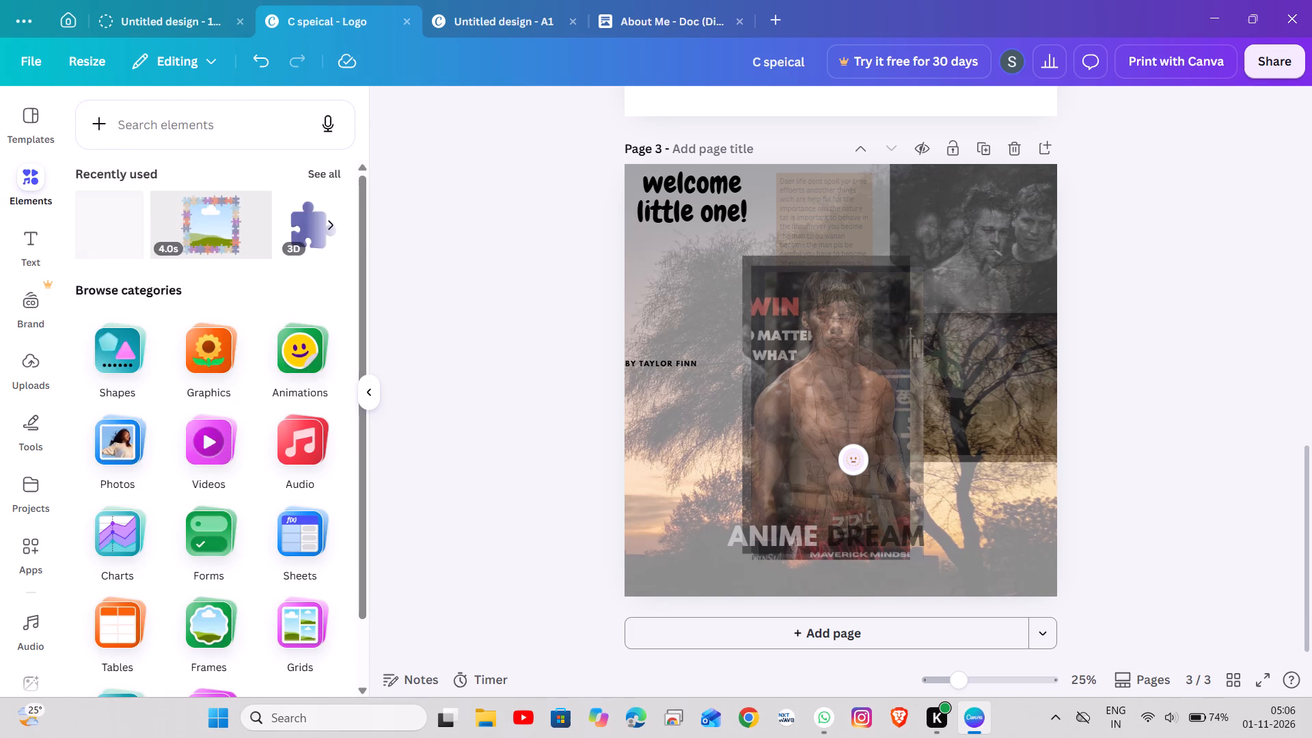
left_click(158, 124)
type("eren egar")
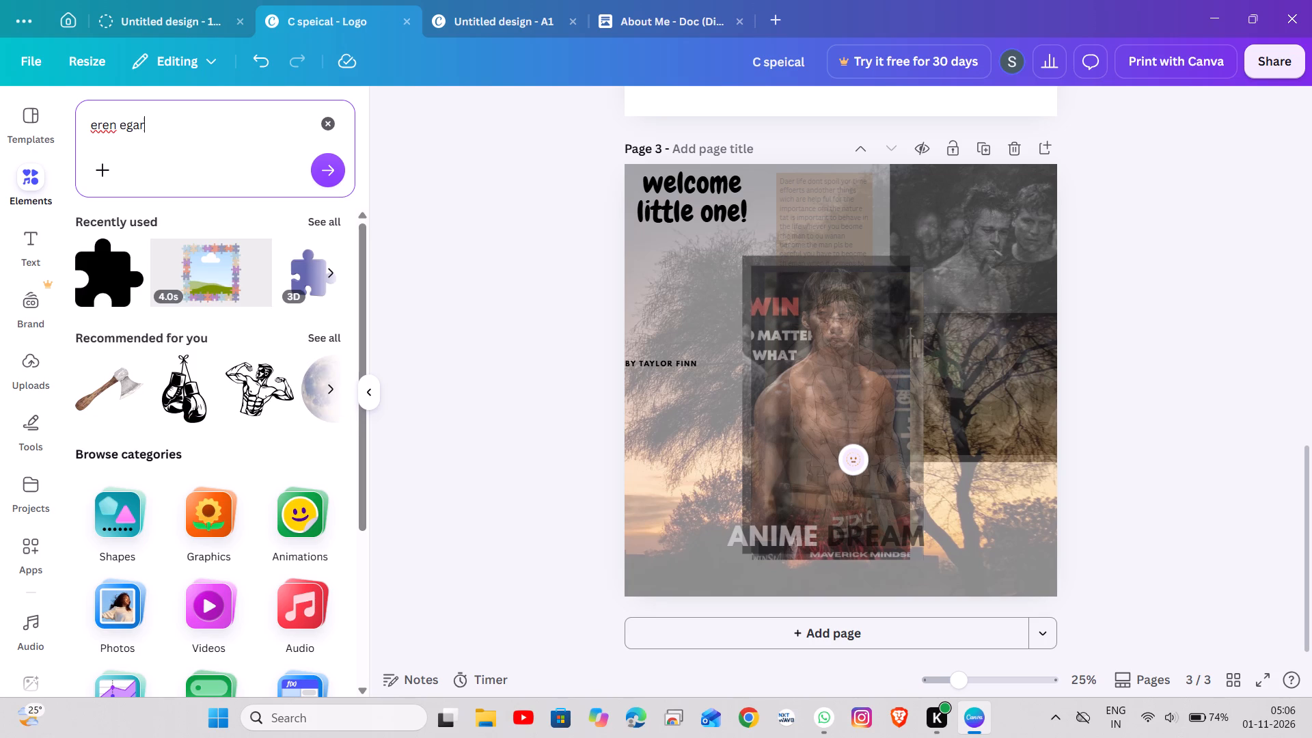
key("Return")
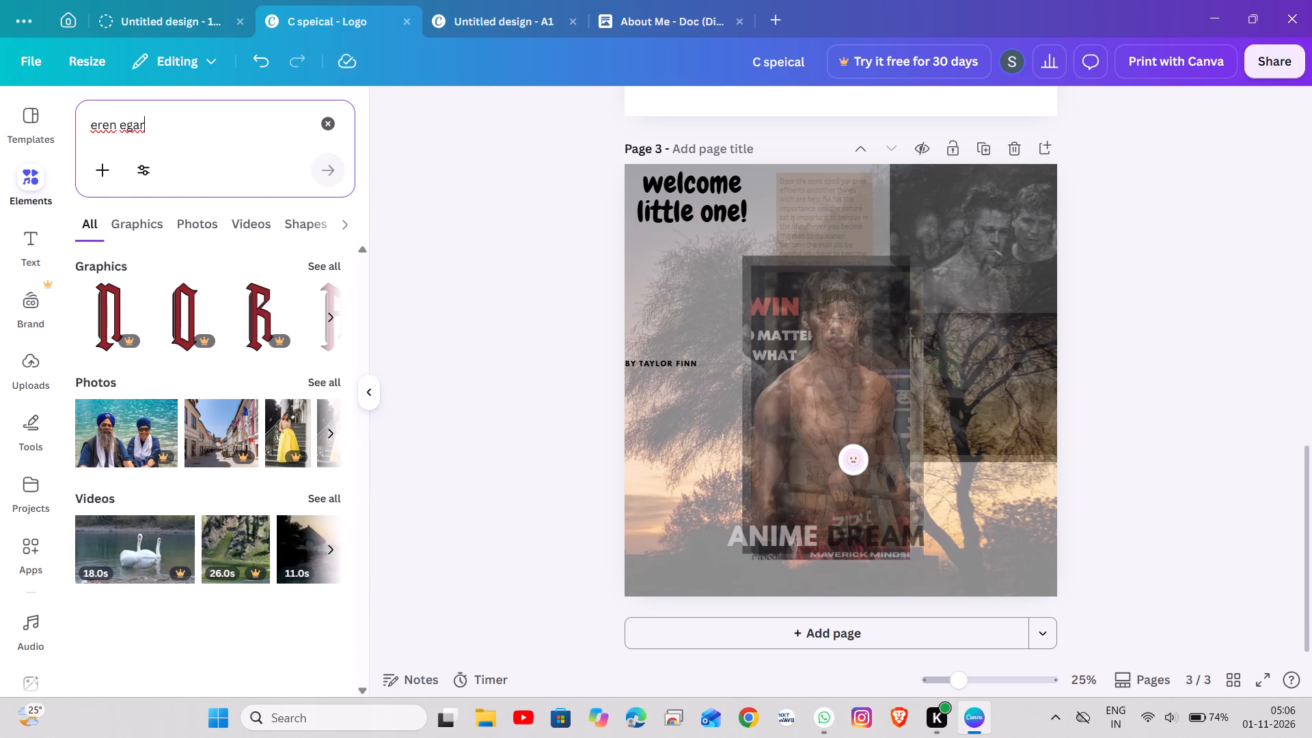
Clear the eren egar text from the elements search.
key("BackSpace")
key("BackSpace")
key("BackSpace")
key("BackSpace")
key("BackSpace")
key("BackSpace")
key("BackSpace")
key("BackSpace")
key("BackSpace")
key("BackSpace")
key("BackSpace")
key("BackSpace")
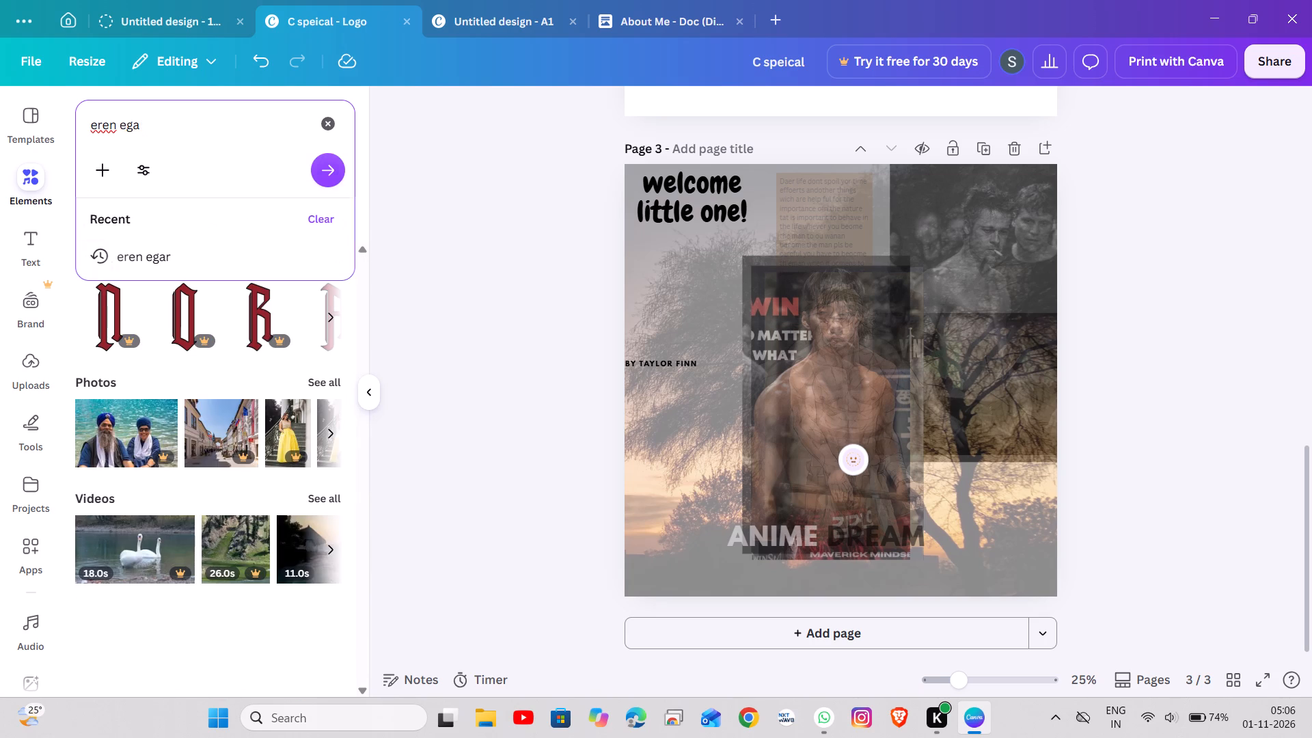
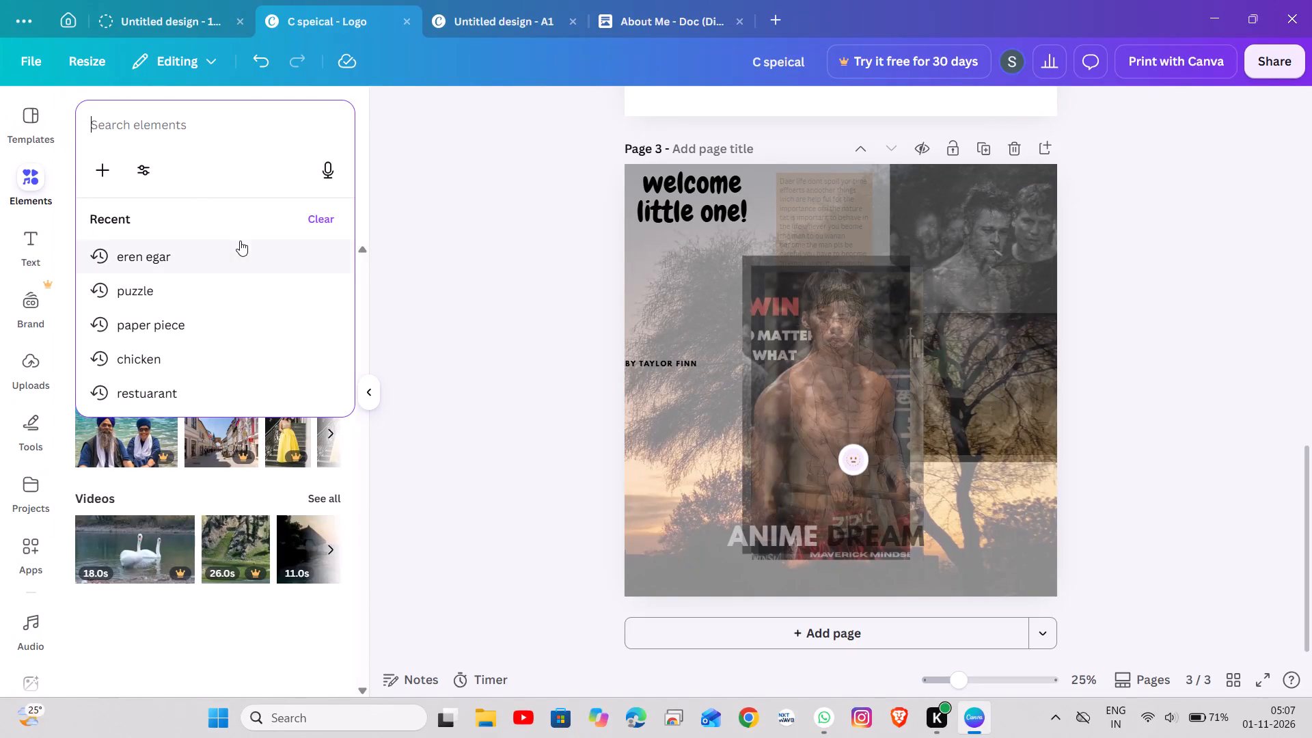
Move the translucent boxer picture with the WIN text off the anime pictures to page 3's left edge.
left_click(813, 338)
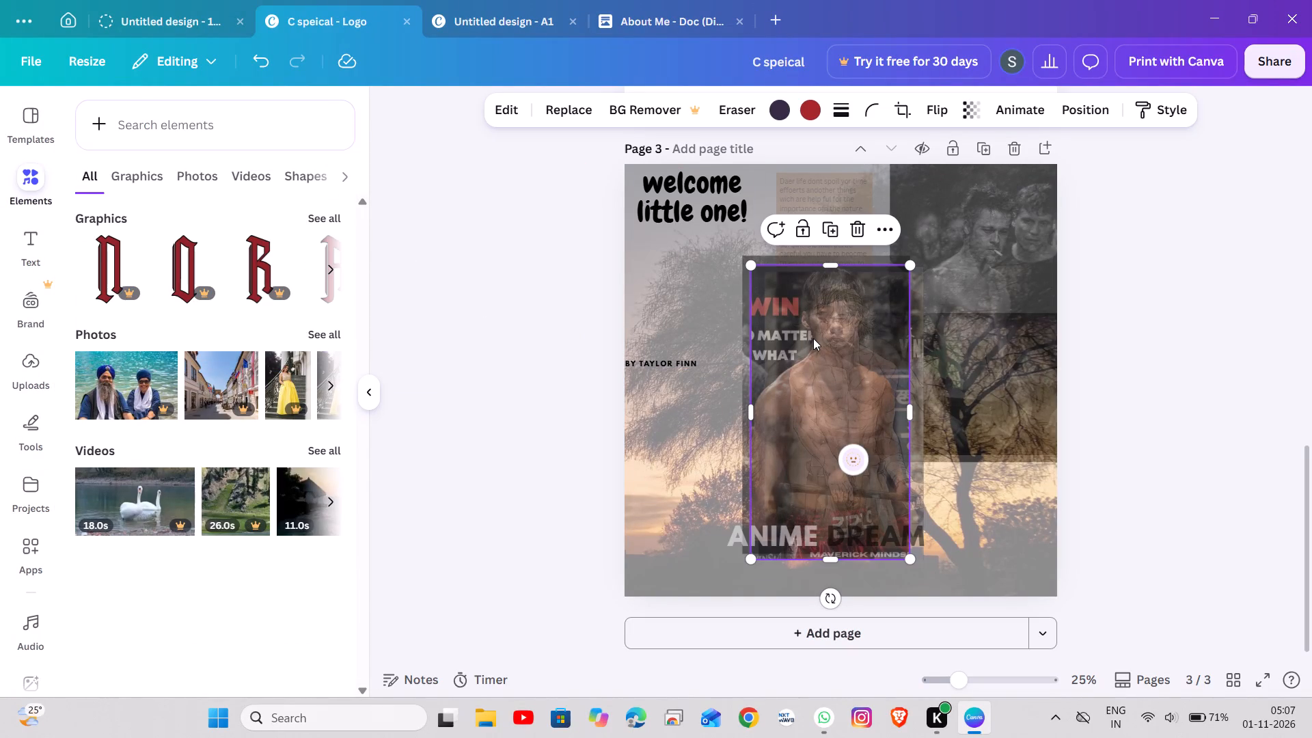
left_click_drag(814, 338, 799, 337)
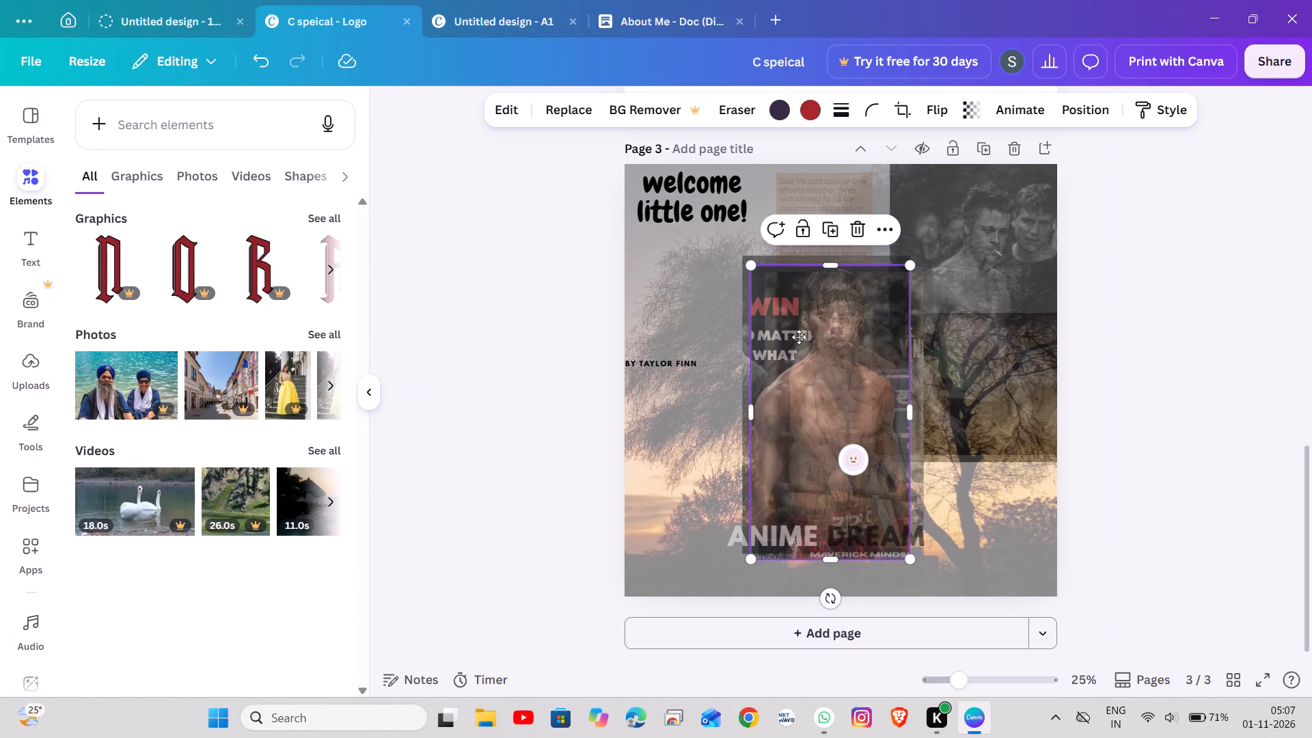
left_click_drag(799, 337, 701, 357)
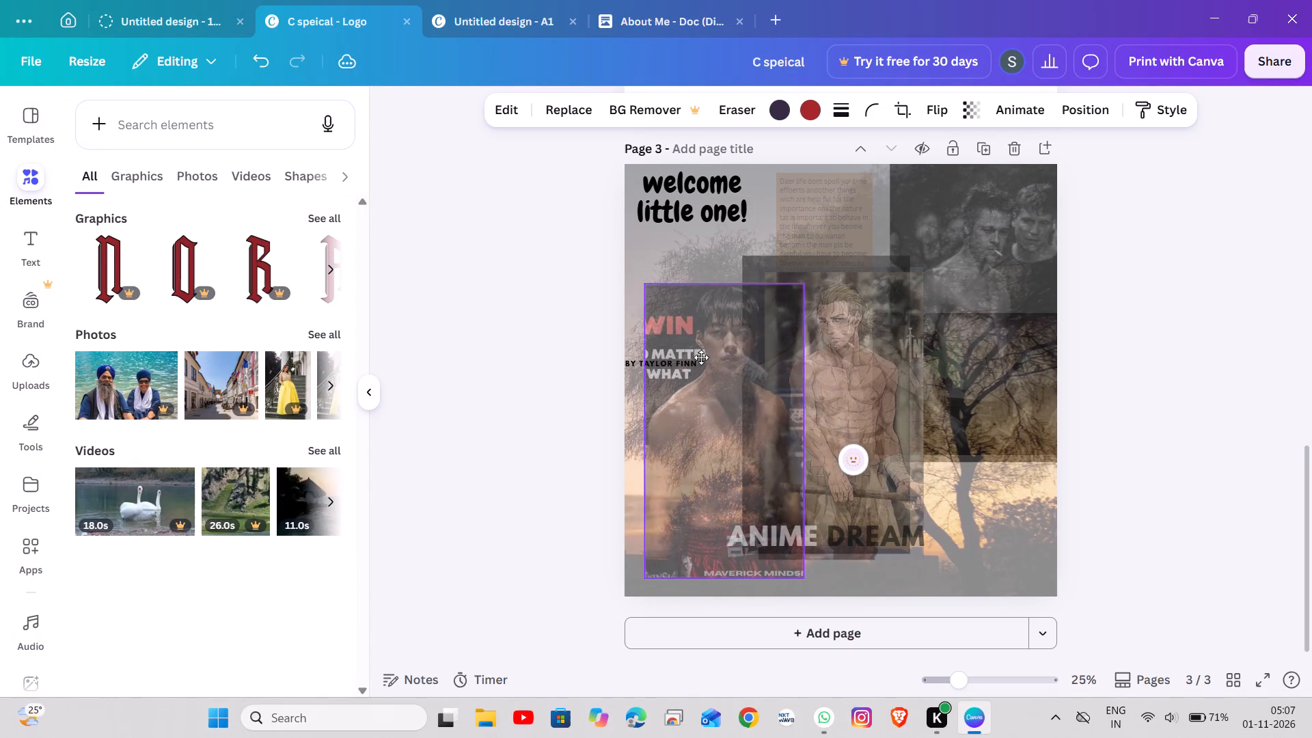
left_click_drag(701, 357, 687, 357)
Move the slick-haired anime character picture left so that it partly overlaps the boxer picture.
left_click_drag(853, 370, 848, 376)
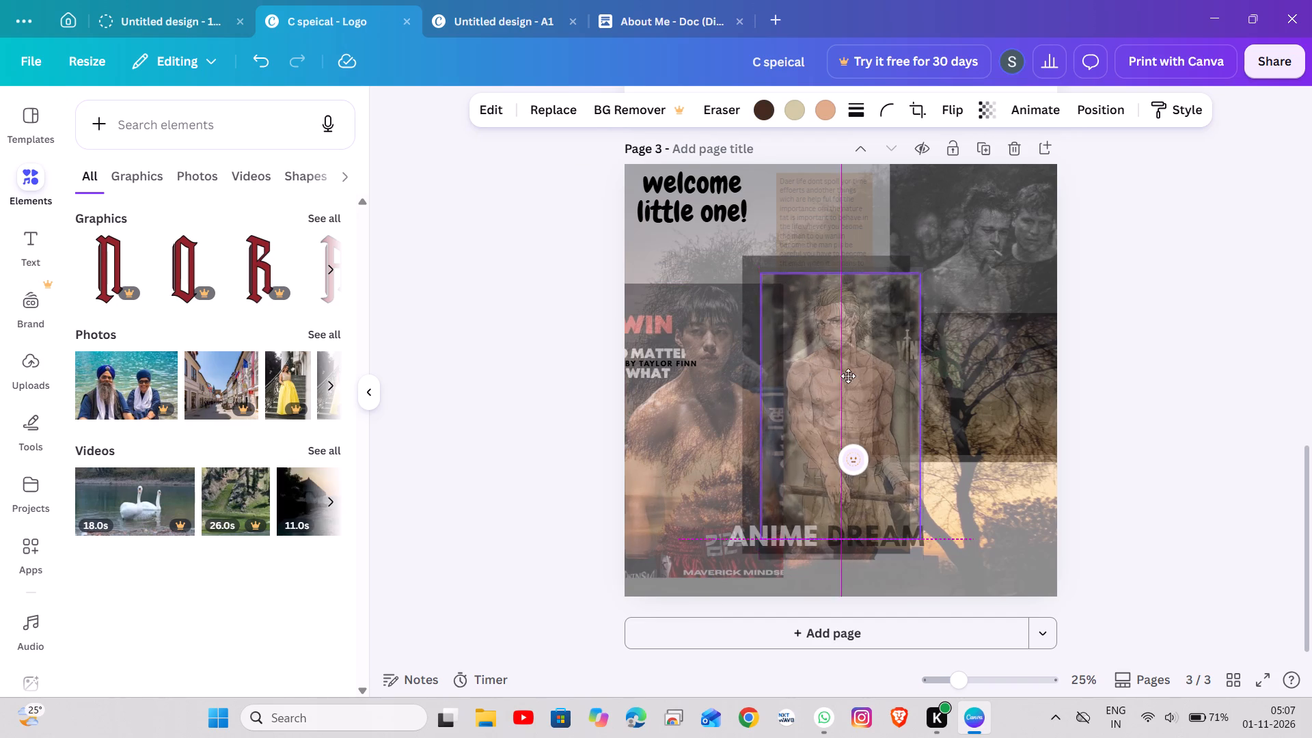
left_click_drag(848, 376, 793, 392)
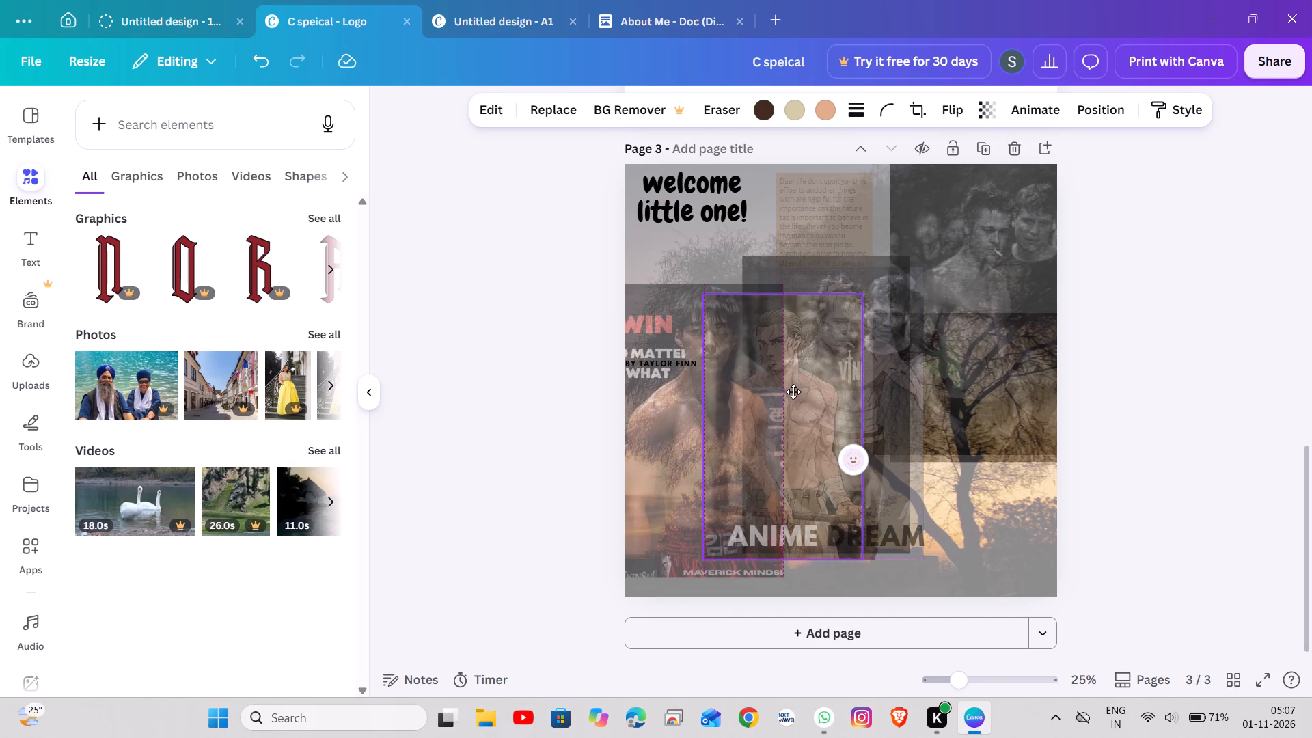
left_click_drag(793, 392, 790, 390)
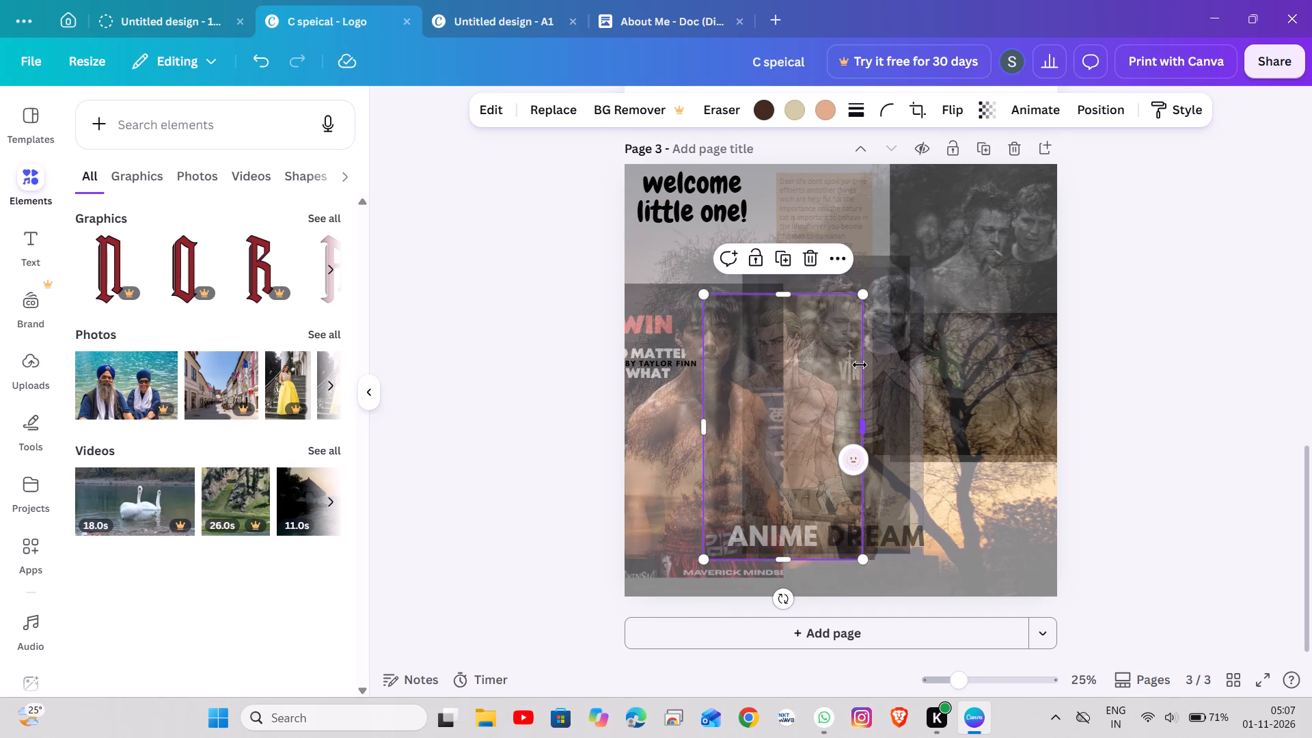
left_click(814, 325)
Move the picture of the shirtless smoking man to the right side of page 3, over the tree photo.
left_click(889, 321)
left_click_drag(889, 321, 996, 333)
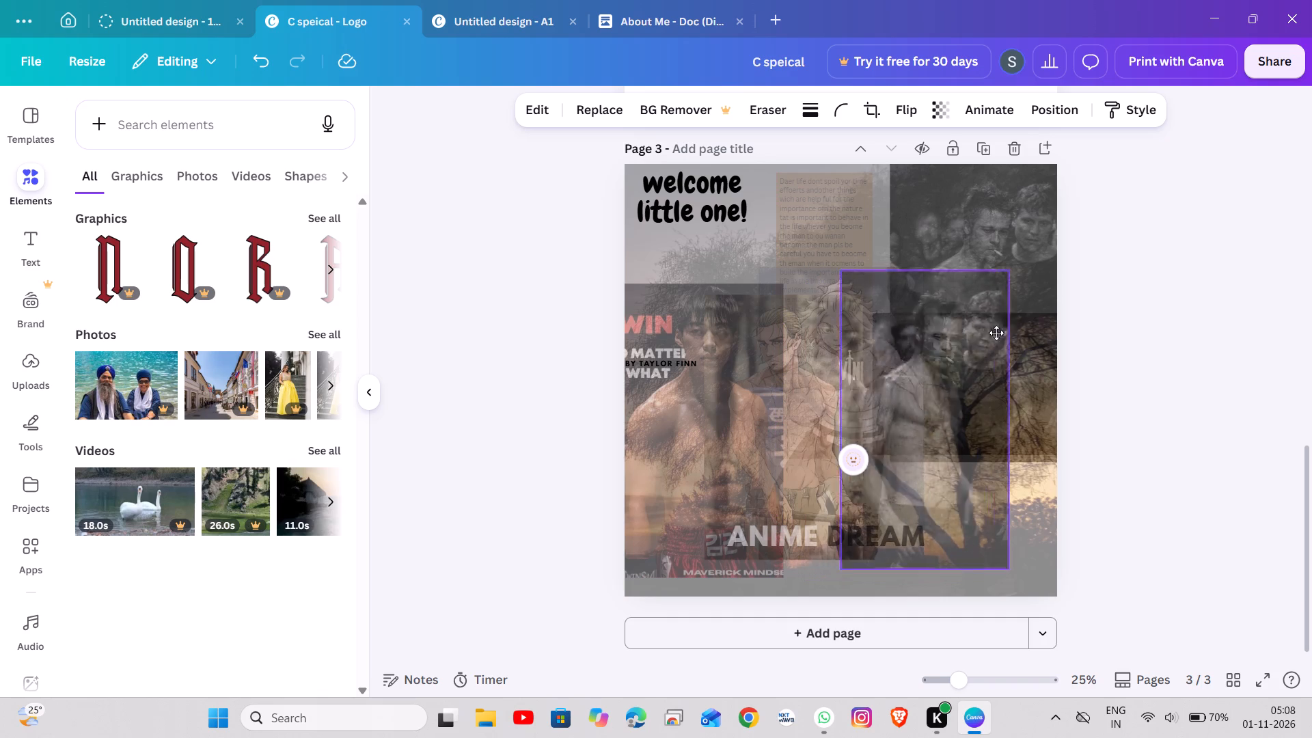
left_click_drag(996, 333, 1017, 329)
Shift the slick-haired anime picture further left and nudge the white-haired anime picture slightly down and left, separating the two figures.
left_click(805, 316)
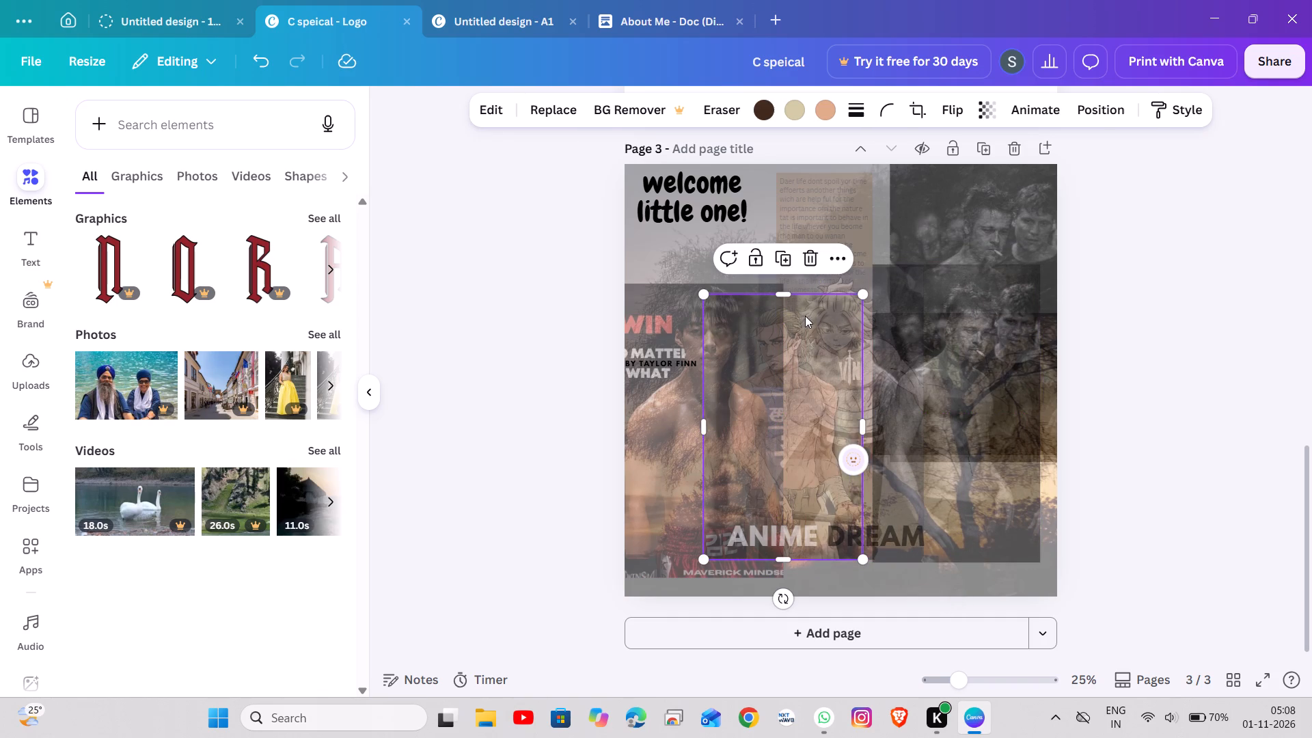
left_click_drag(805, 316, 788, 317)
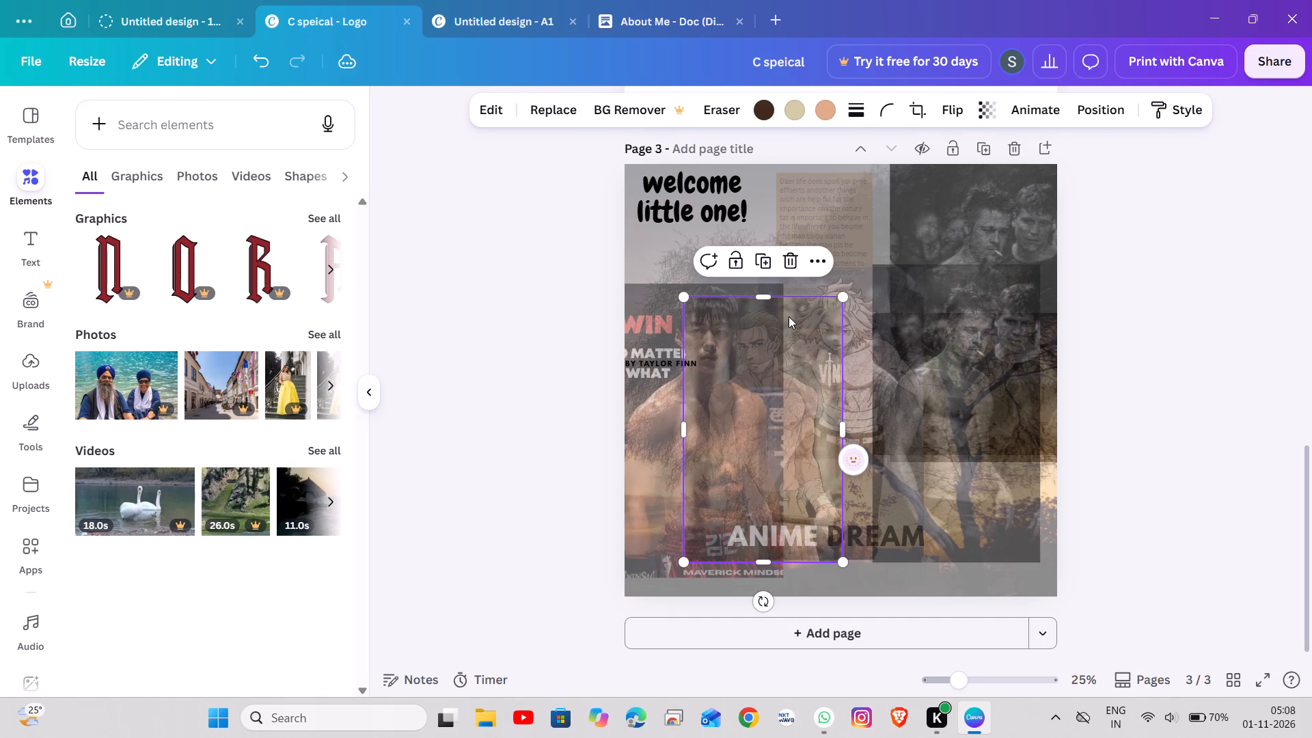
left_click(857, 310)
left_click_drag(857, 310, 857, 320)
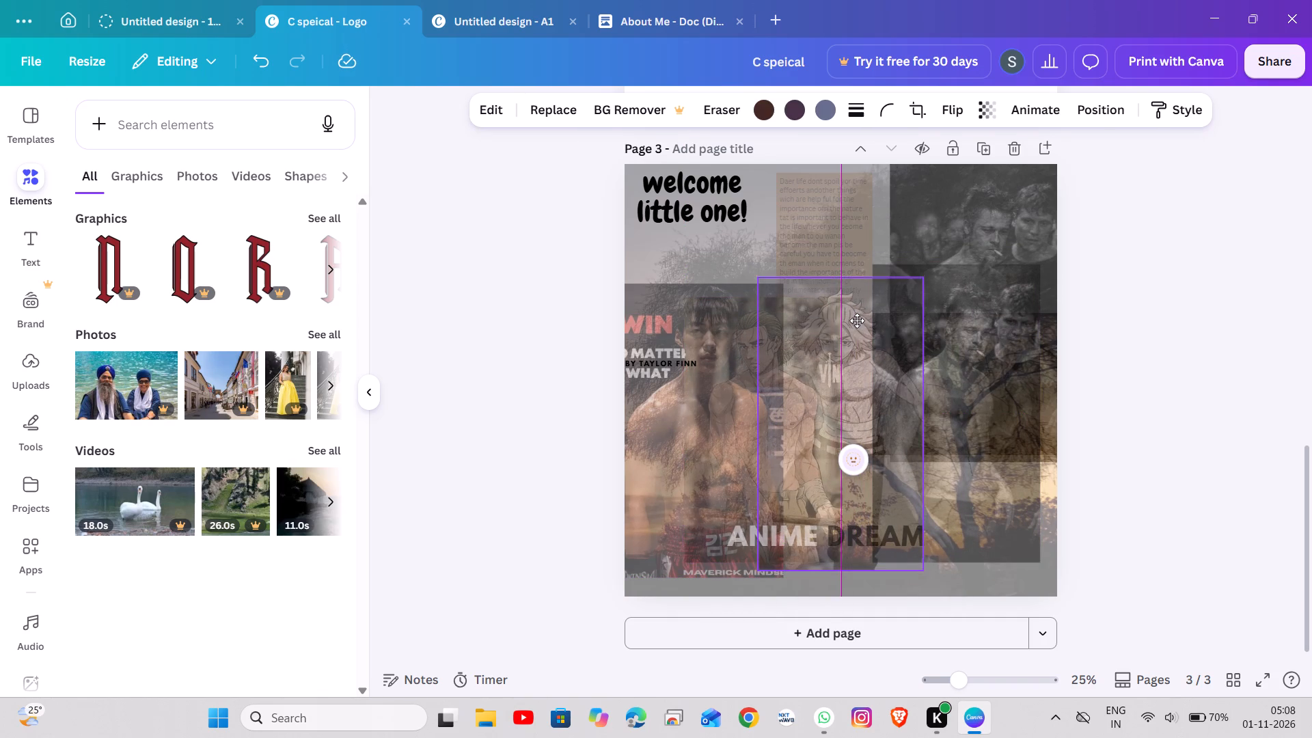
left_click_drag(857, 320, 850, 320)
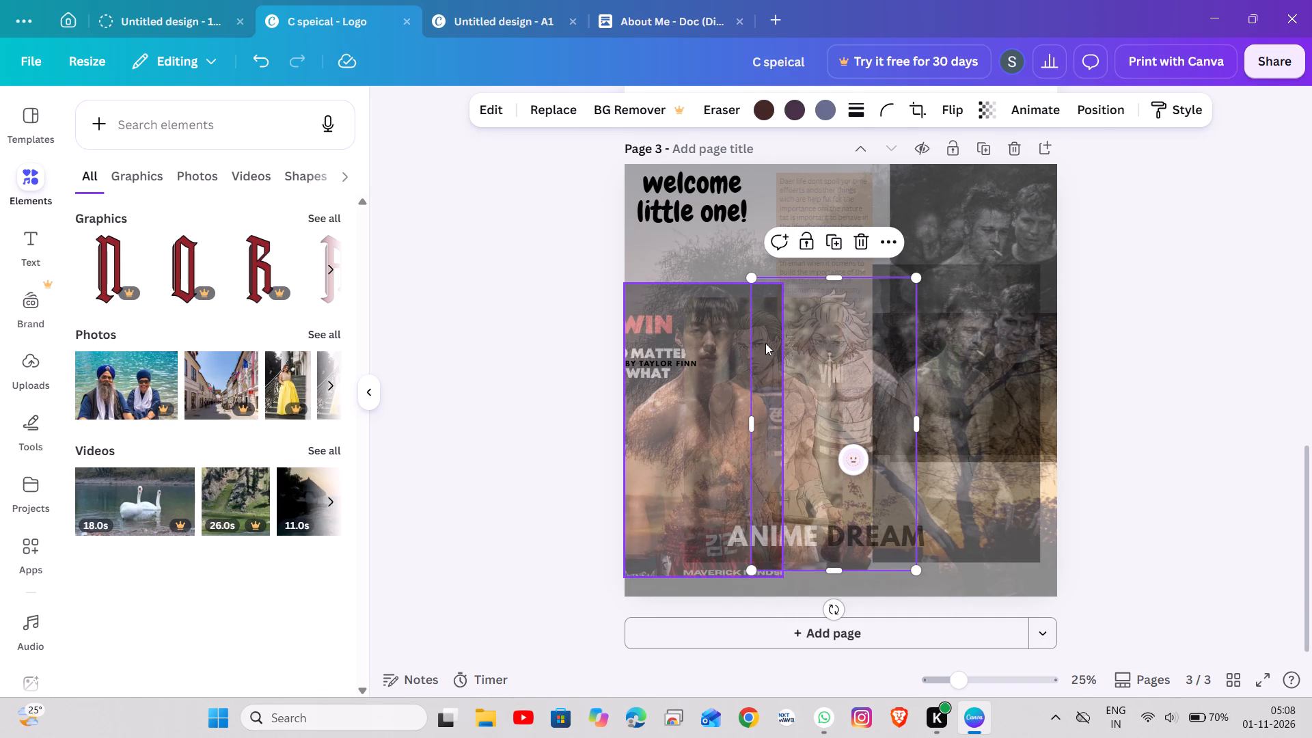
Shift the boxer picture further left so that it extends slightly past the page's left edge.
left_click(762, 344)
left_click_drag(762, 344, 741, 347)
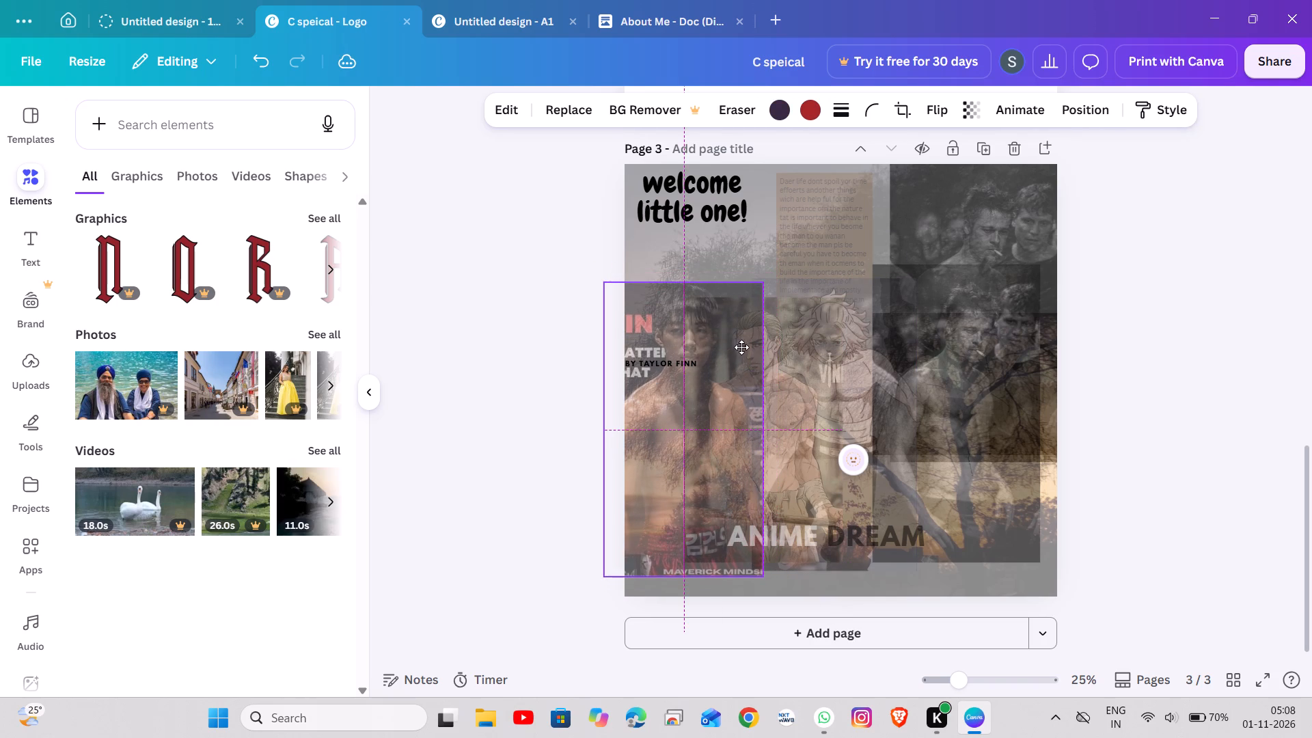
left_click_drag(741, 347, 741, 348)
Crop the slick-haired anime picture narrower from its right side.
left_click(772, 353)
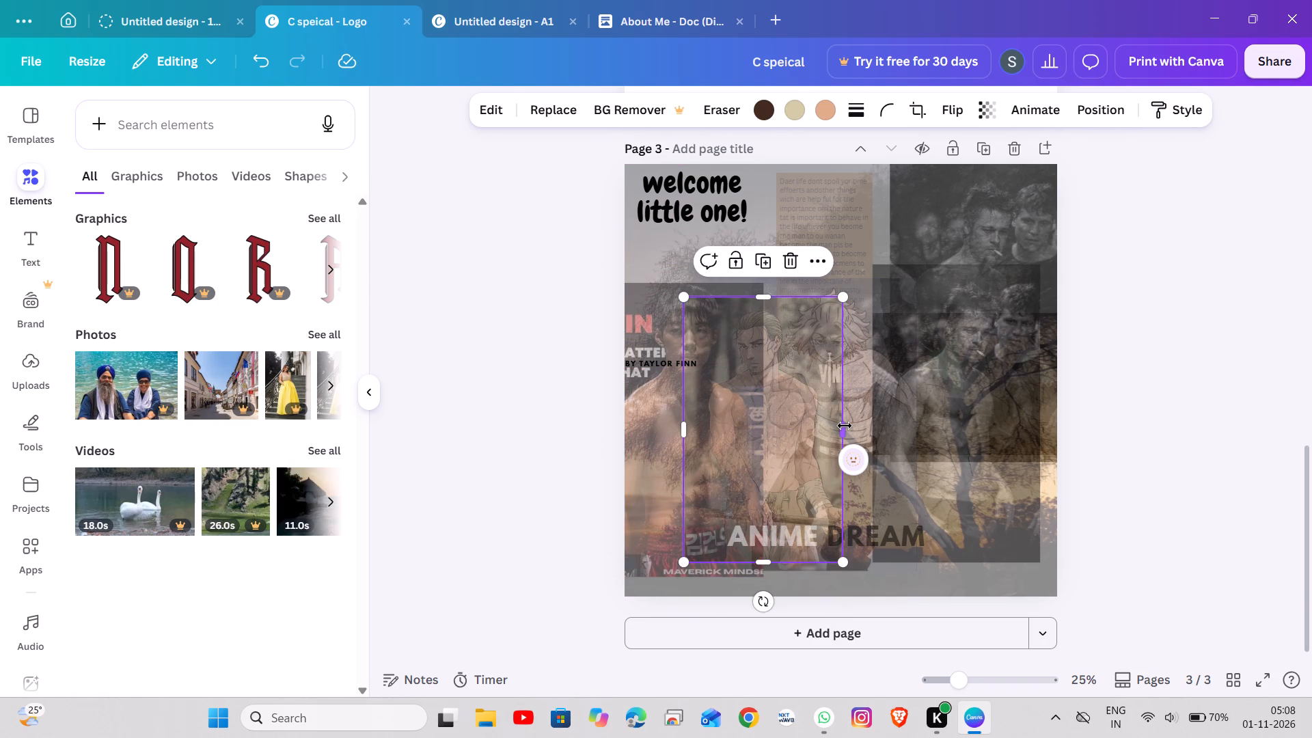
left_click_drag(844, 428, 878, 430)
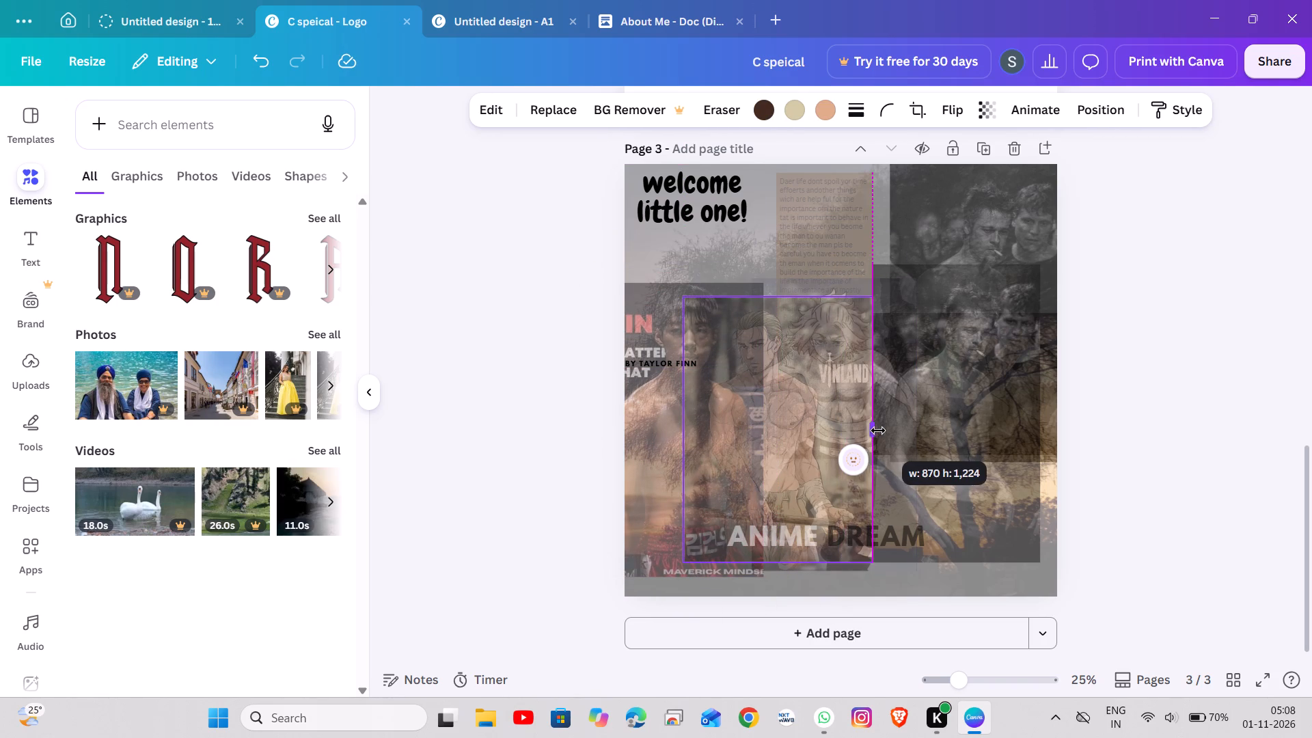
left_click_drag(878, 430, 826, 434)
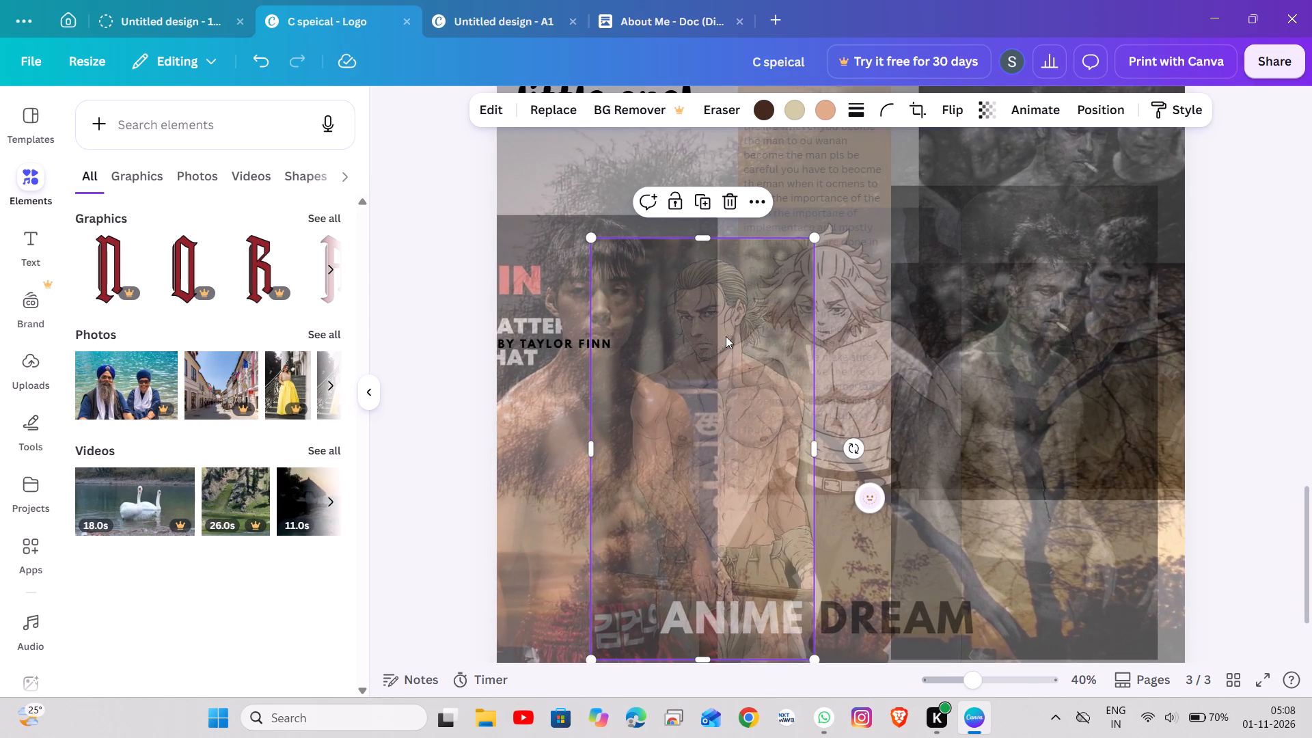
Nudge the slick-haired anime picture, and after it the white-haired one, slightly up and left beside the boxer.
left_click(726, 336)
left_click_drag(726, 336, 716, 310)
left_click(716, 310)
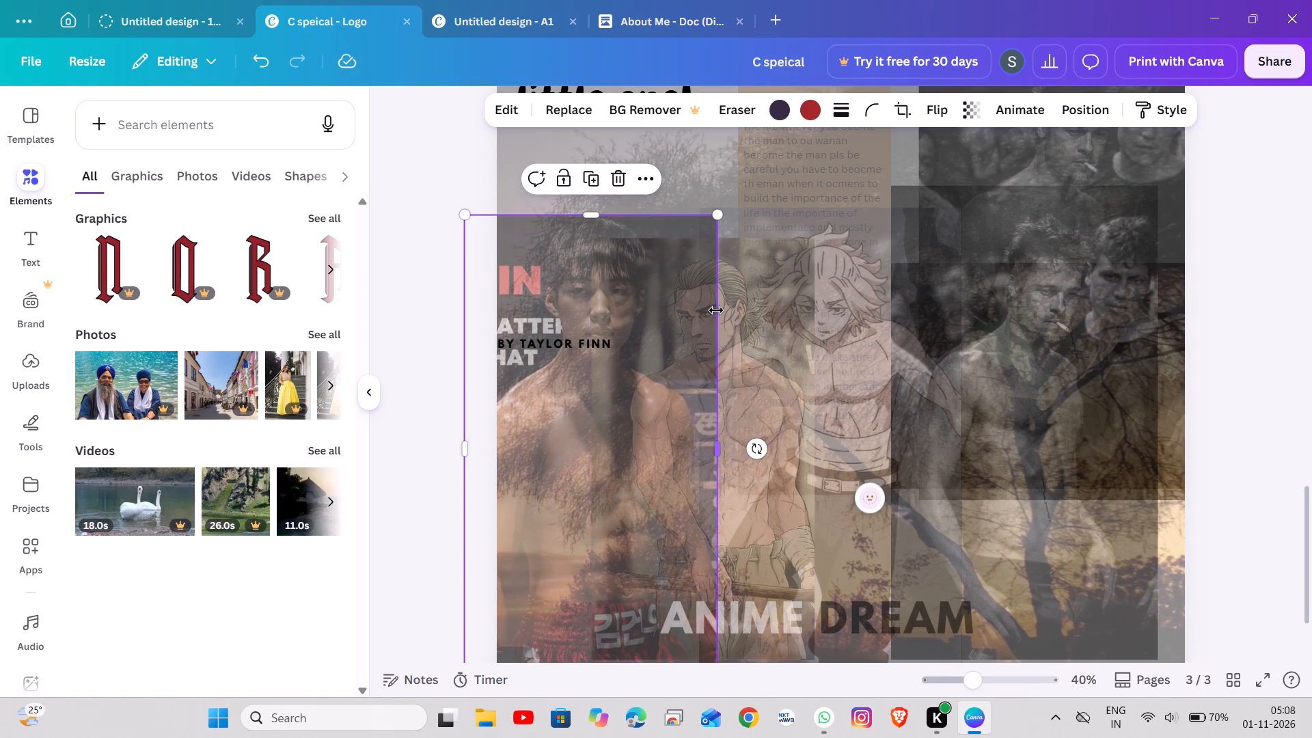
left_click(733, 312)
left_click_drag(733, 312, 715, 277)
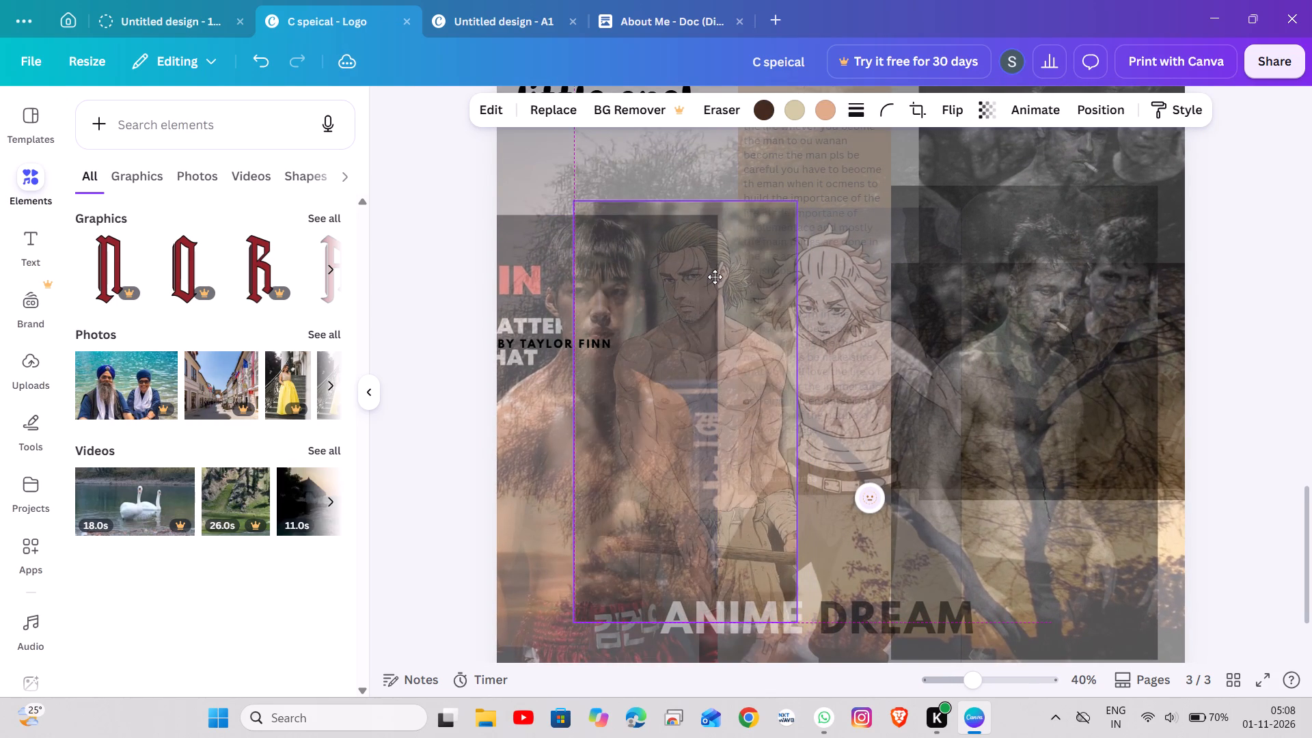
left_click_drag(715, 277, 722, 281)
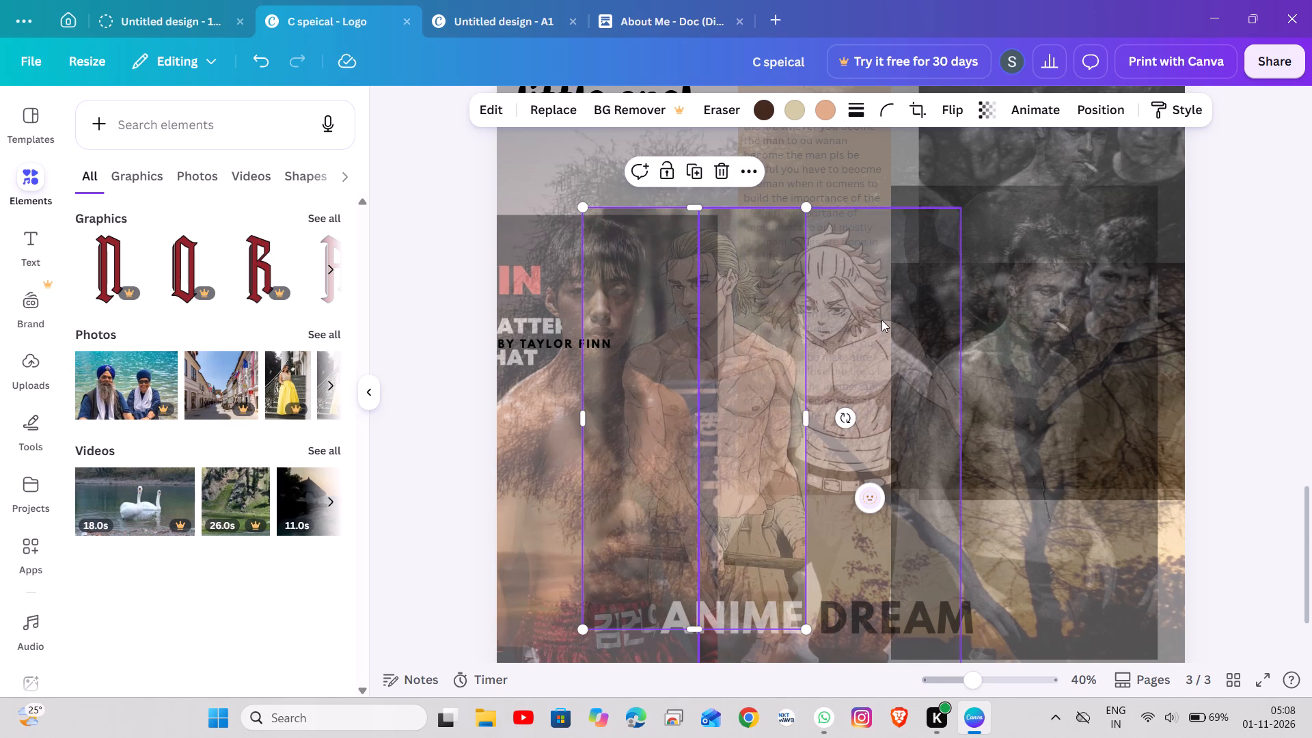
left_click(881, 320)
left_click_drag(881, 320, 872, 307)
Move the smoking man picture slightly up and left, closer to the white-haired anime character.
left_click(998, 329)
left_click_drag(998, 329, 988, 344)
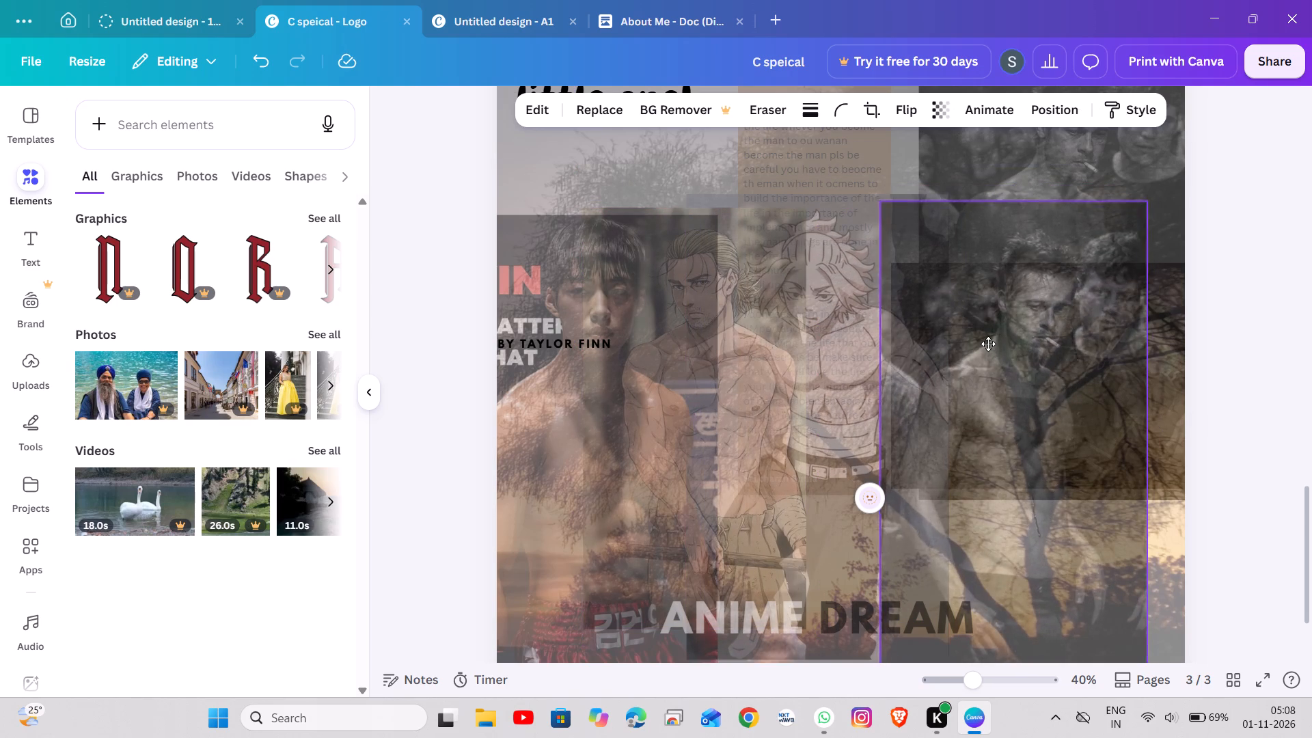
left_click_drag(988, 344, 976, 319)
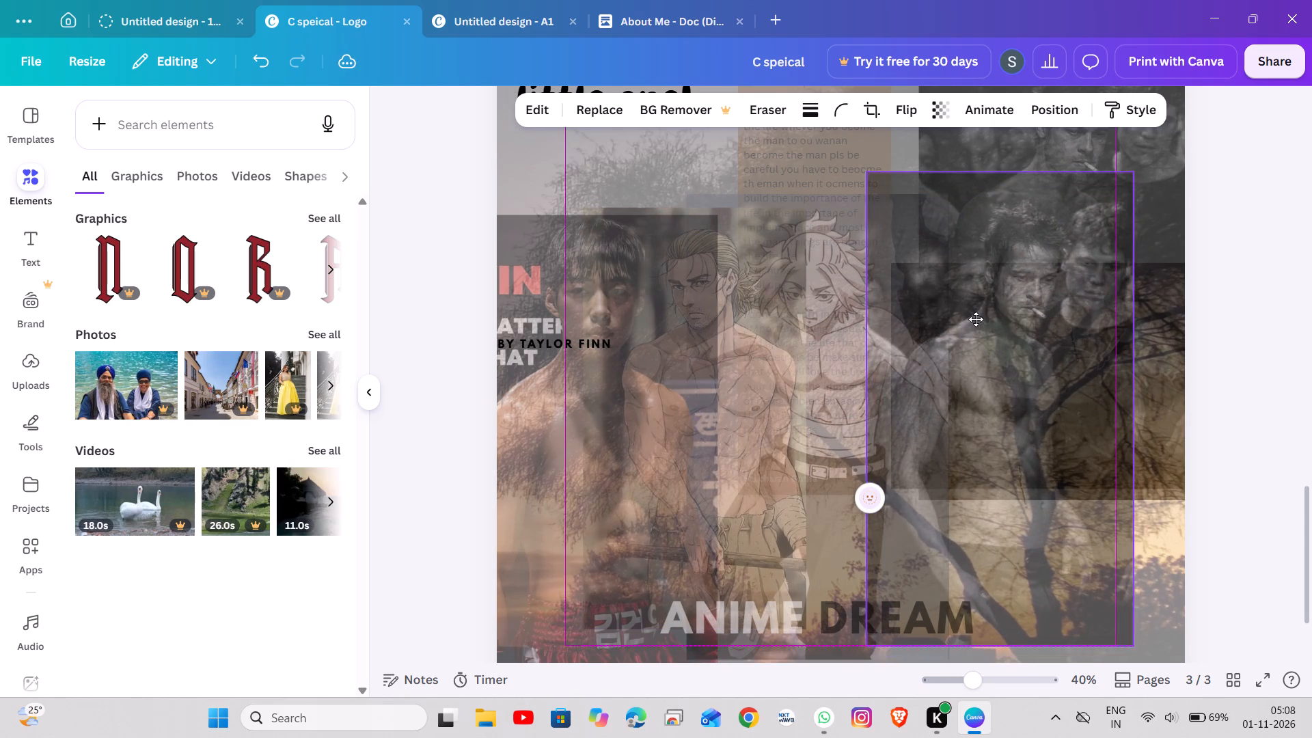
left_click_drag(976, 319, 979, 322)
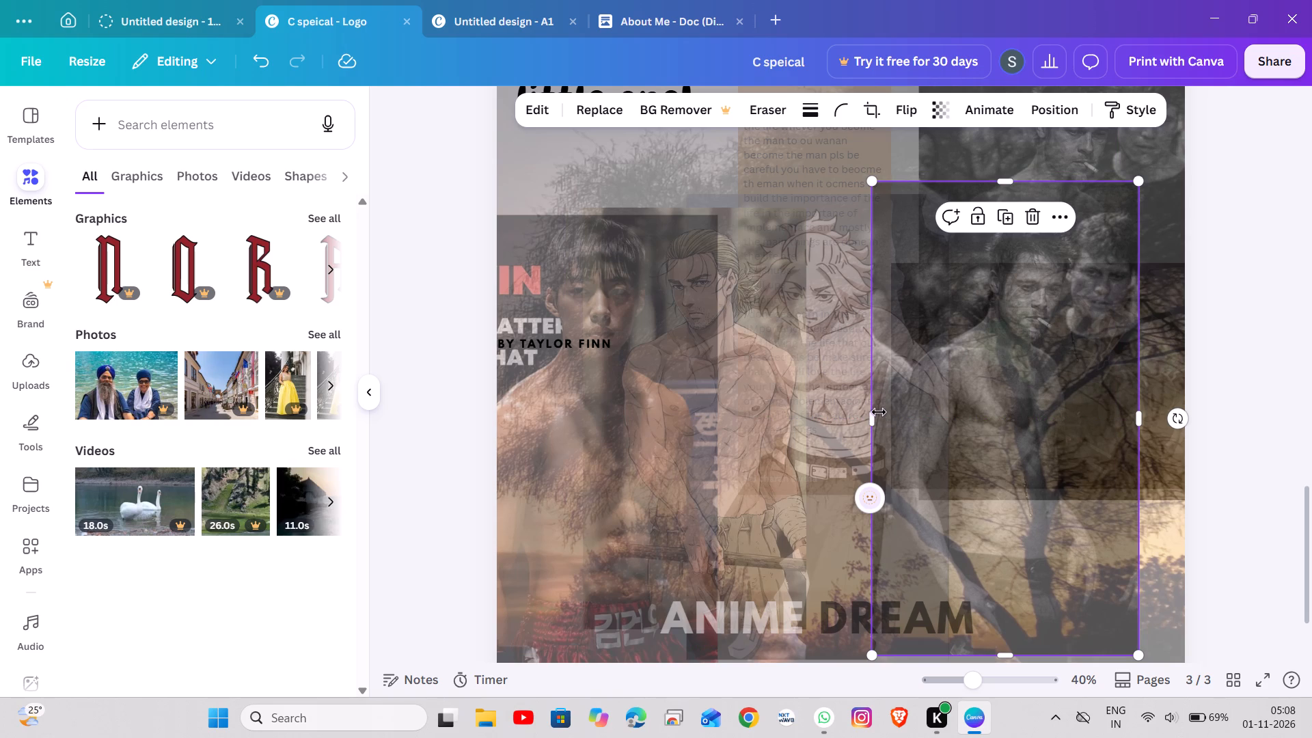
Crop the smoking man picture at its left, top and right edges to a height of about 1,300, and deselect it.
left_click_drag(877, 413, 892, 415)
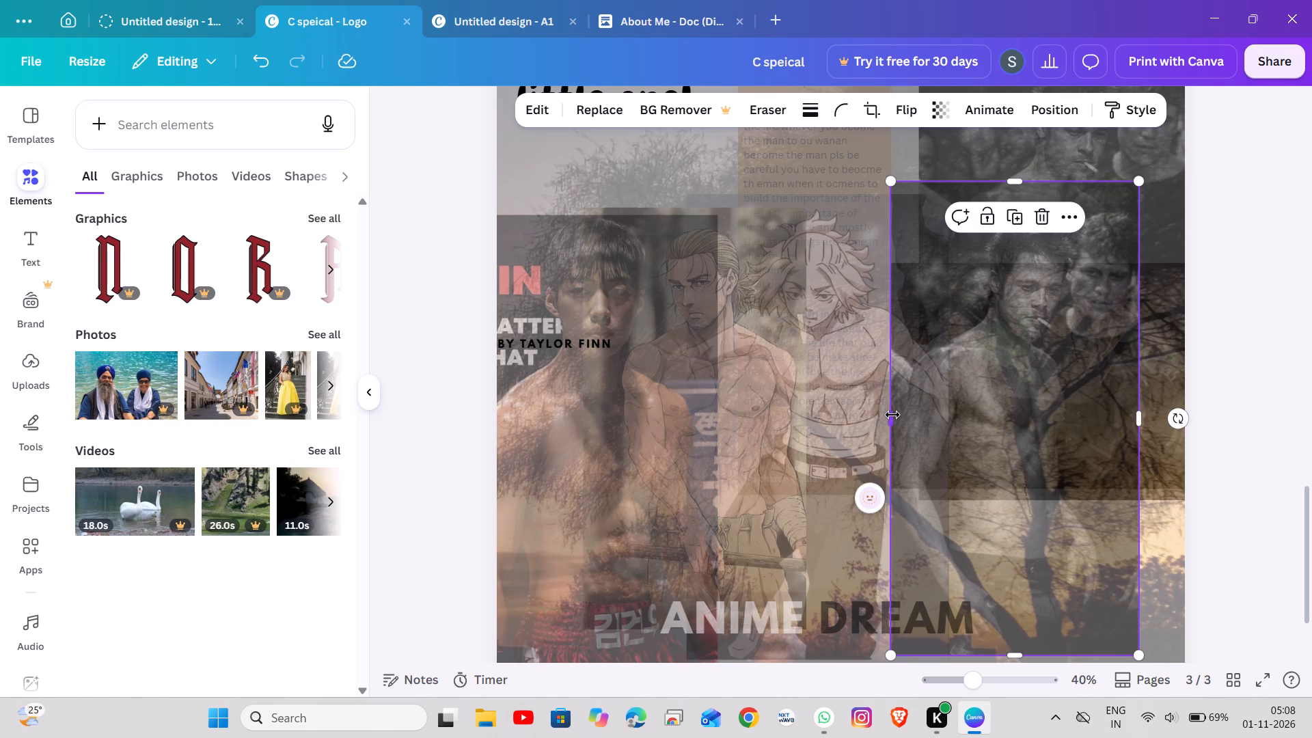
left_click_drag(1013, 182, 1013, 210)
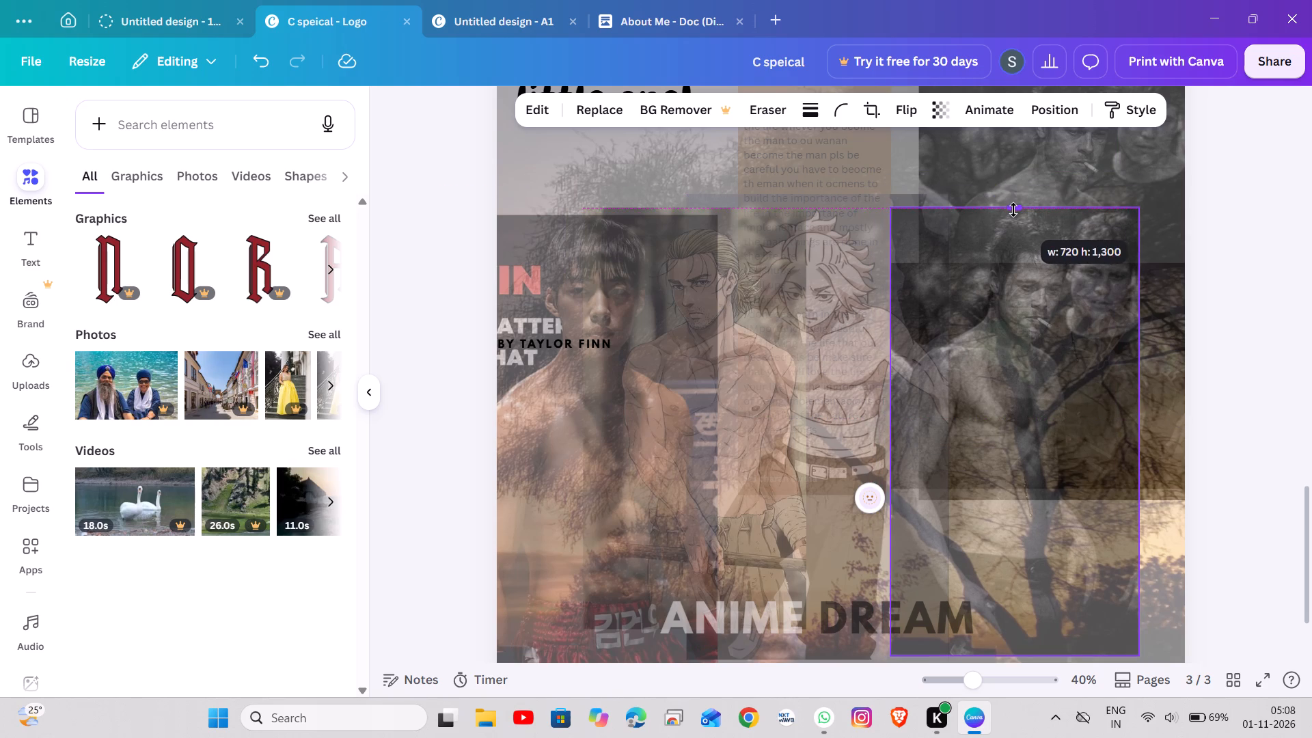
left_click_drag(1013, 210, 1015, 209)
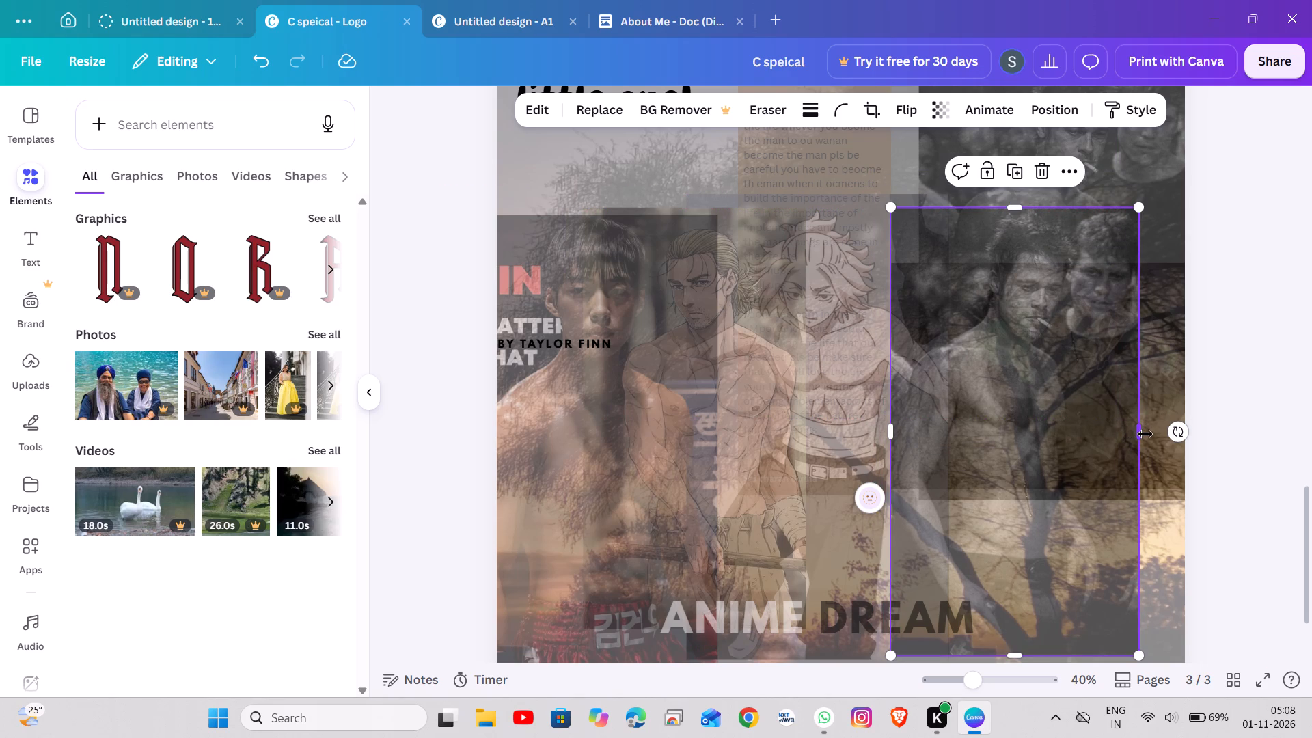
left_click_drag(1145, 434, 1112, 446)
left_click(1020, 407)
left_click(1122, 397)
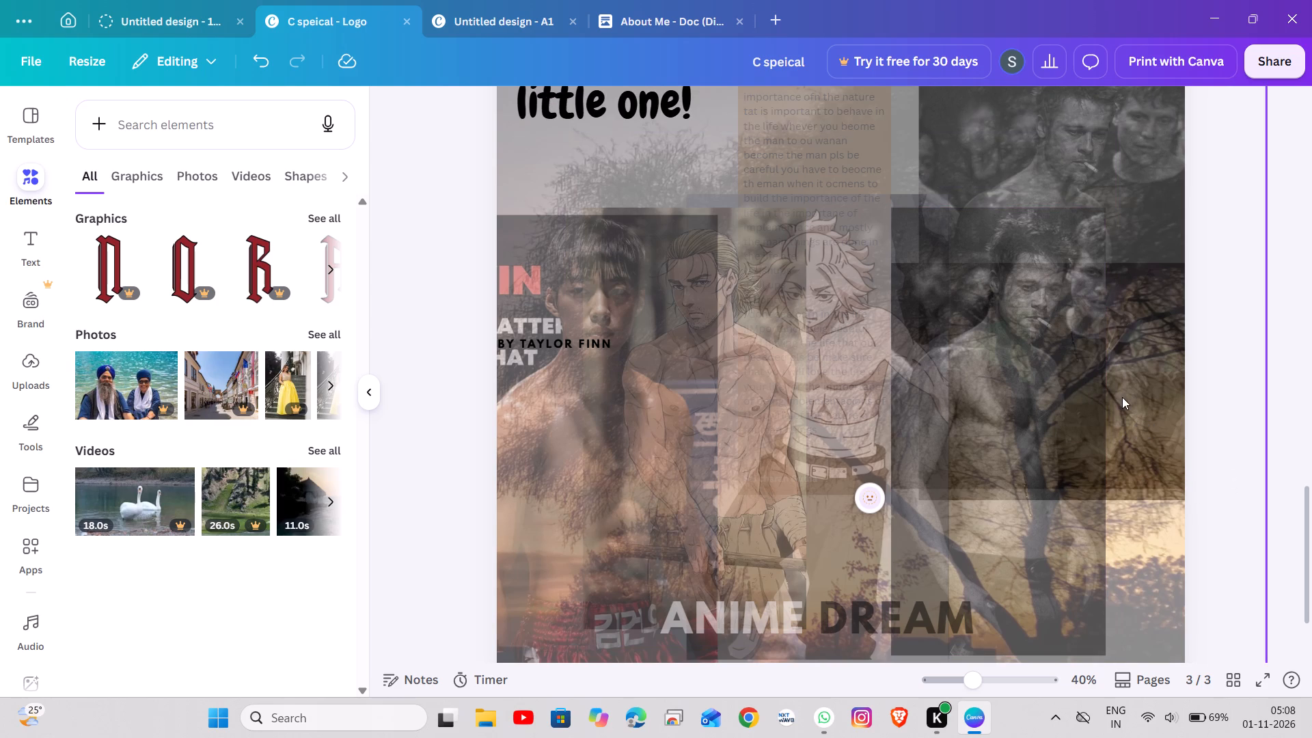
left_click(1208, 371)
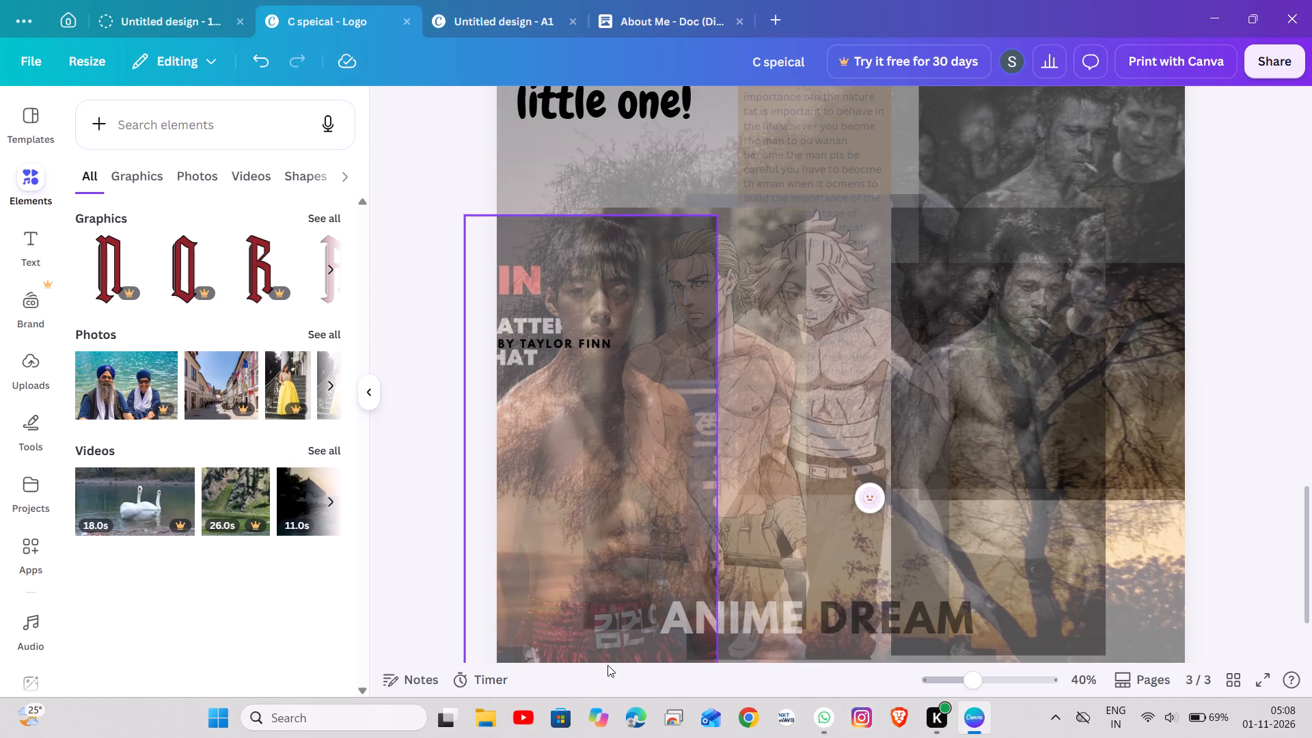
Switch to Google Chrome, search for "figth lub background fro the eidt" and show the image results.
left_click(743, 715)
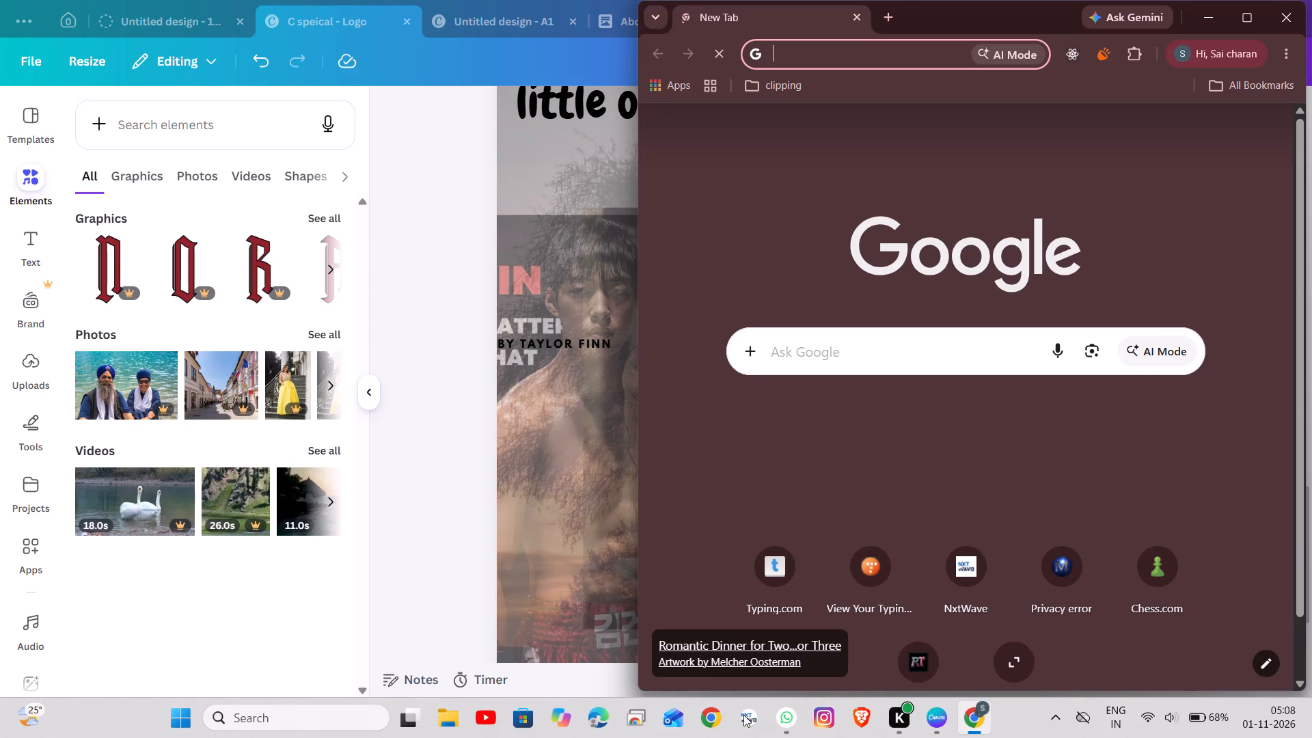
type("figth")
key("space")
type("lub")
key("space")
type("background fro the eidt")
key("space")
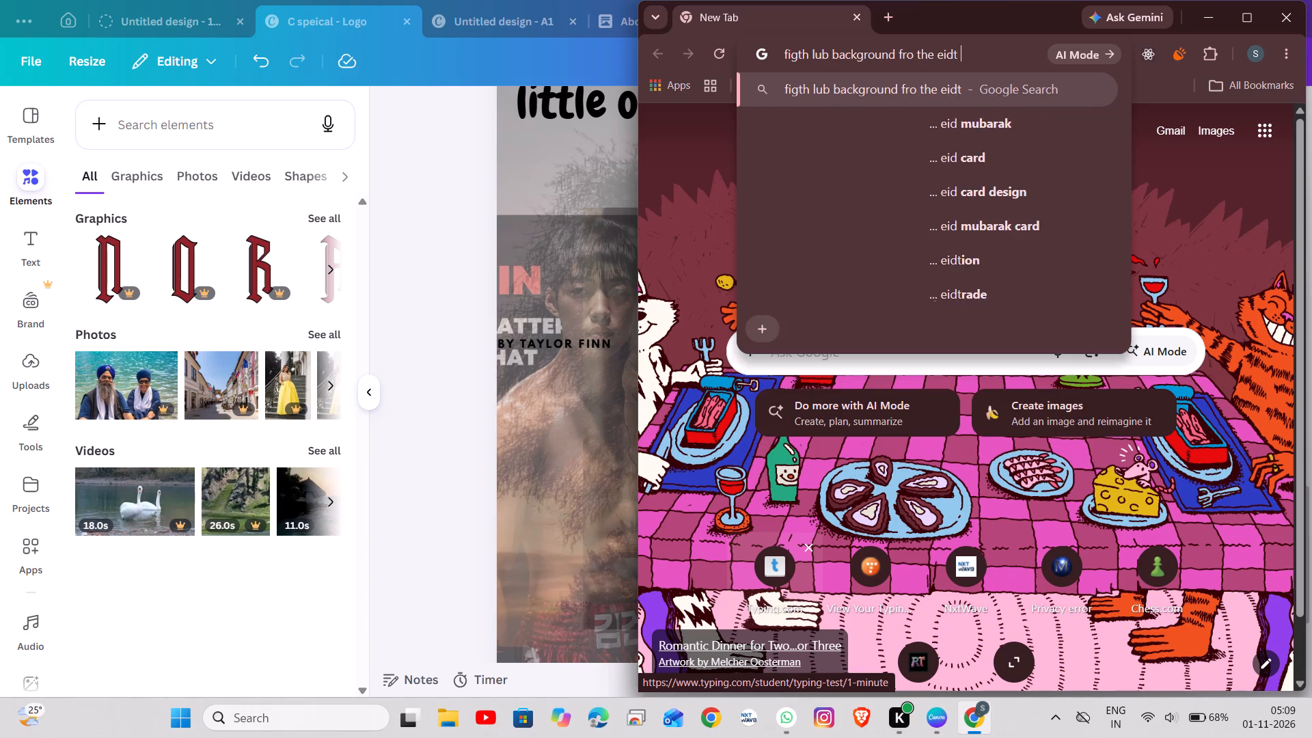
key("Return")
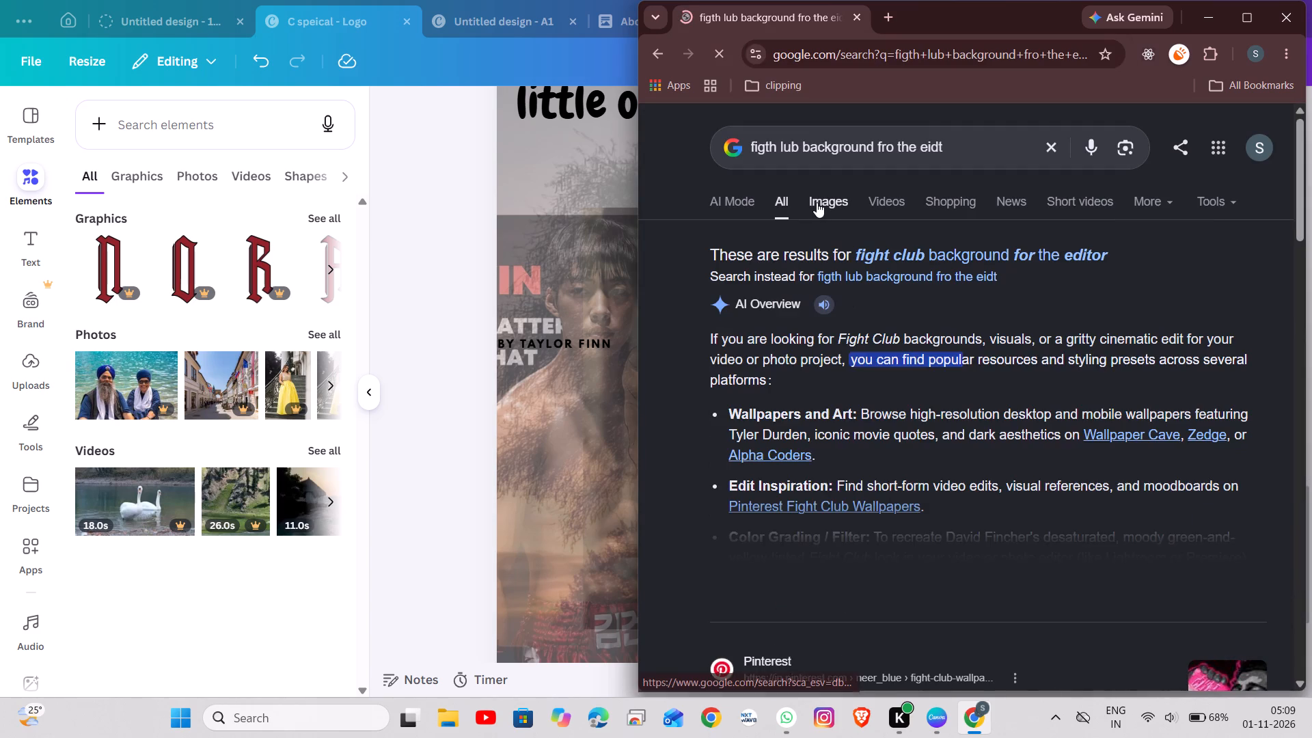
left_click(817, 202)
Browse the Fight Club image results for a picture suitable as the design's background.
scroll(842, 459, "down", 2)
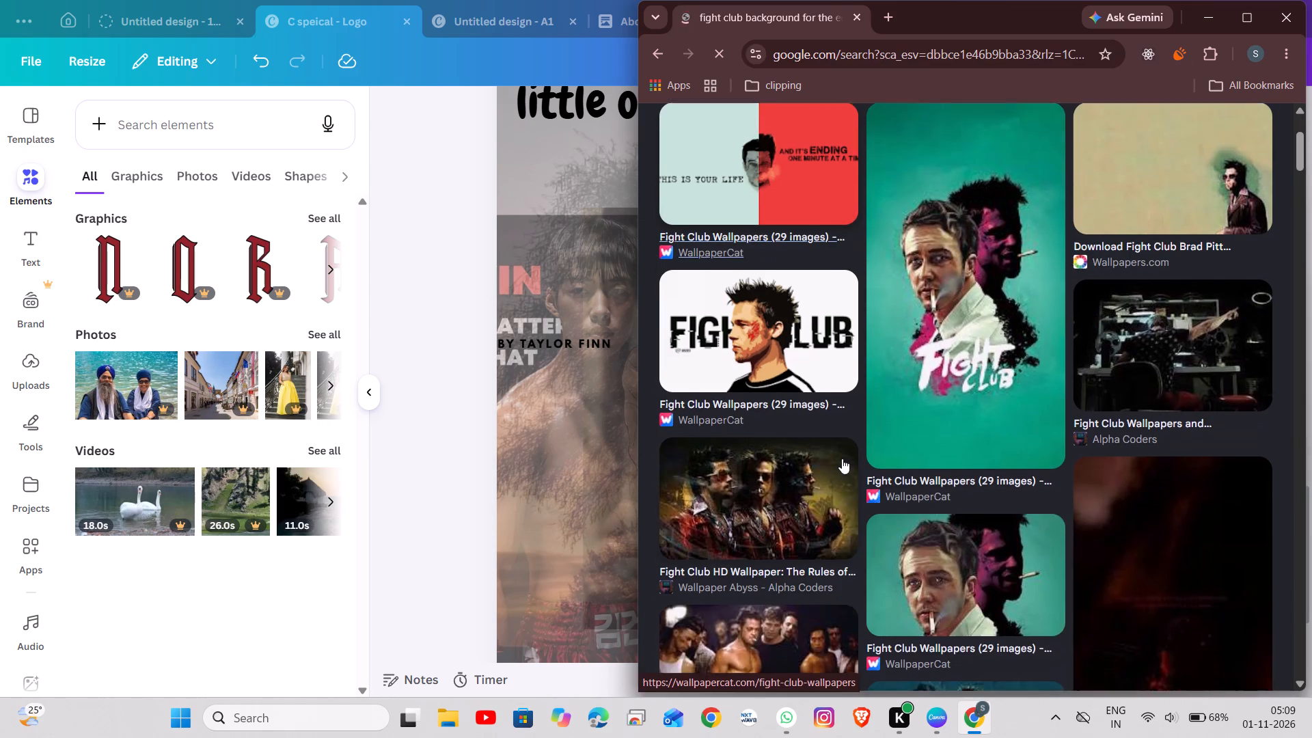
scroll(950, 461, "down", 3)
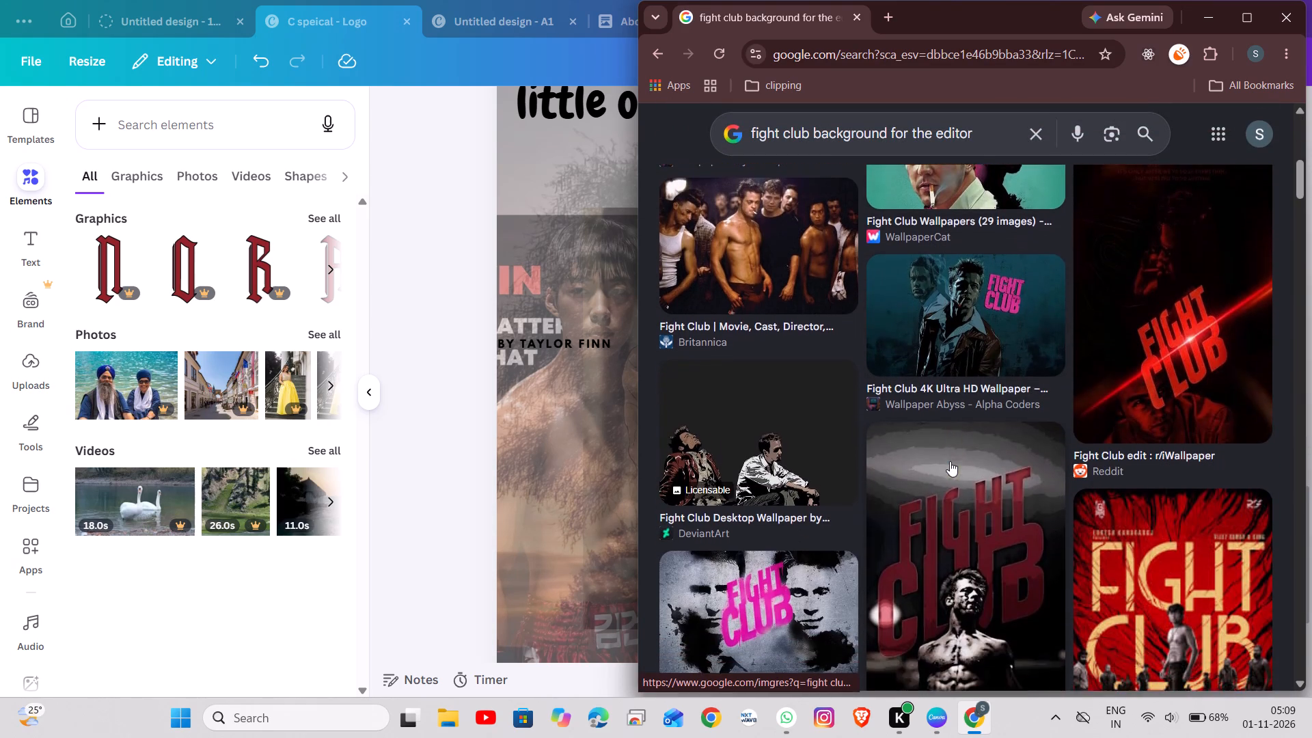
scroll(950, 461, "down", 6)
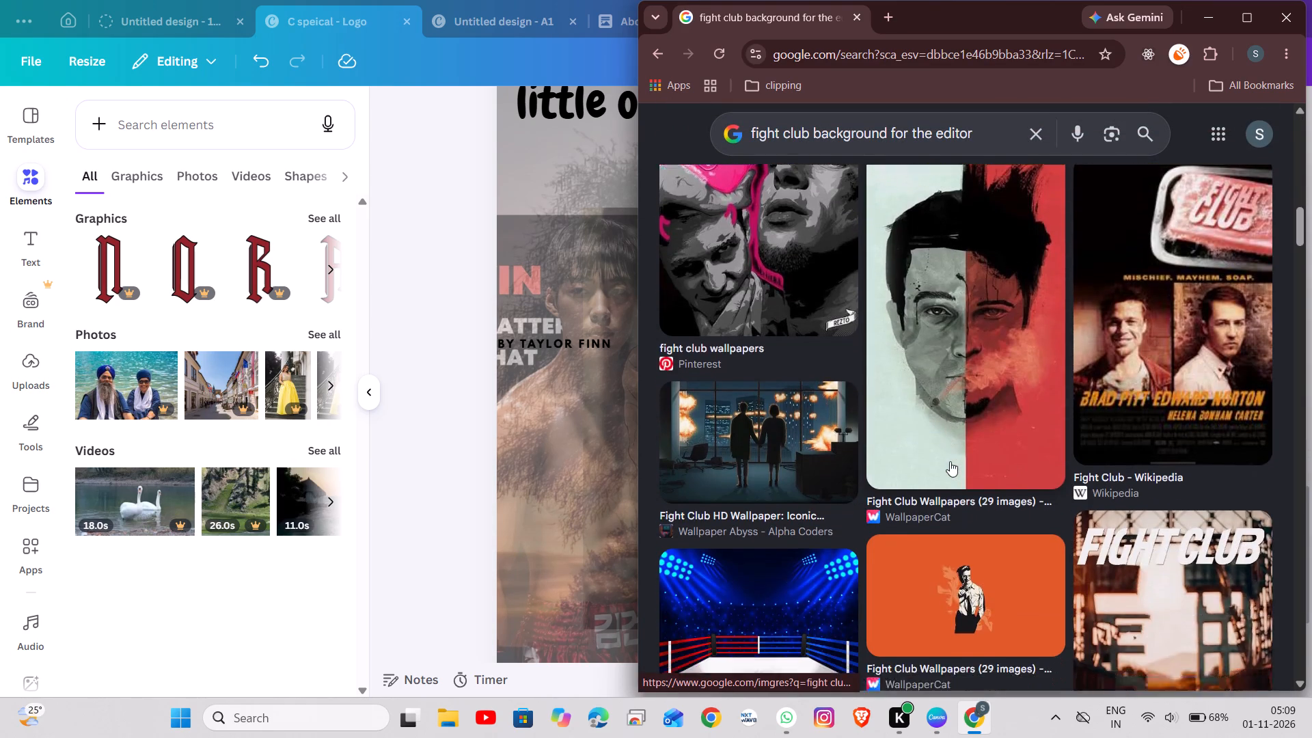
scroll(950, 461, "down", 4)
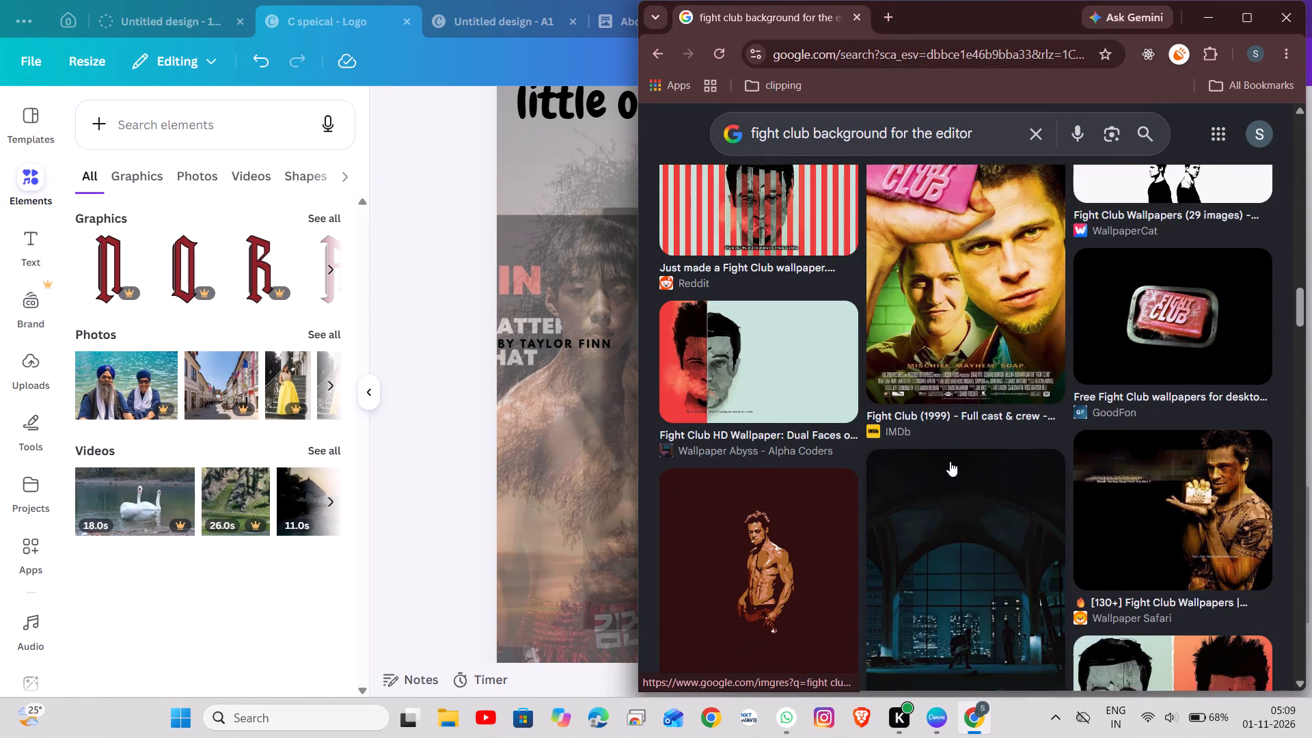
scroll(950, 461, "down", 1)
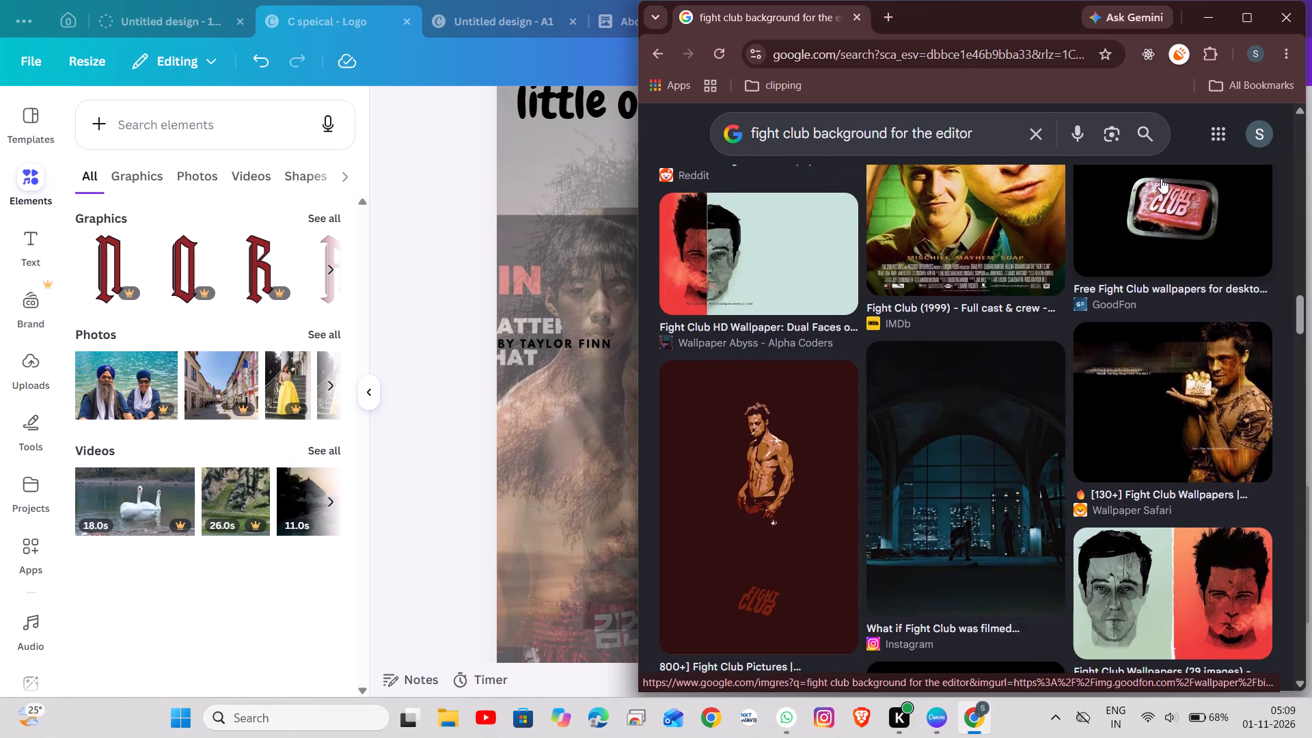
Open the GoodFon Fight Club soap image result and look through its related images and suggested searches.
left_click(1151, 235)
scroll(1040, 433, "down", 1)
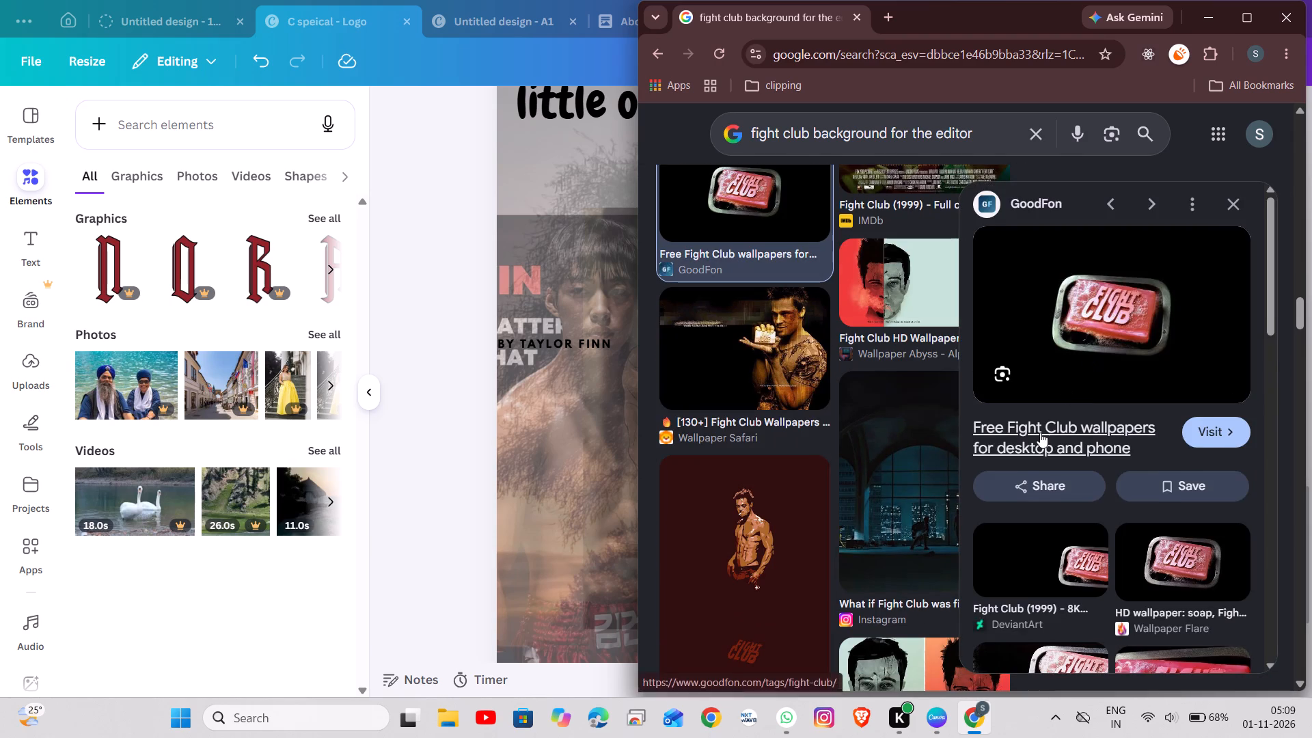
scroll(1040, 433, "down", 4)
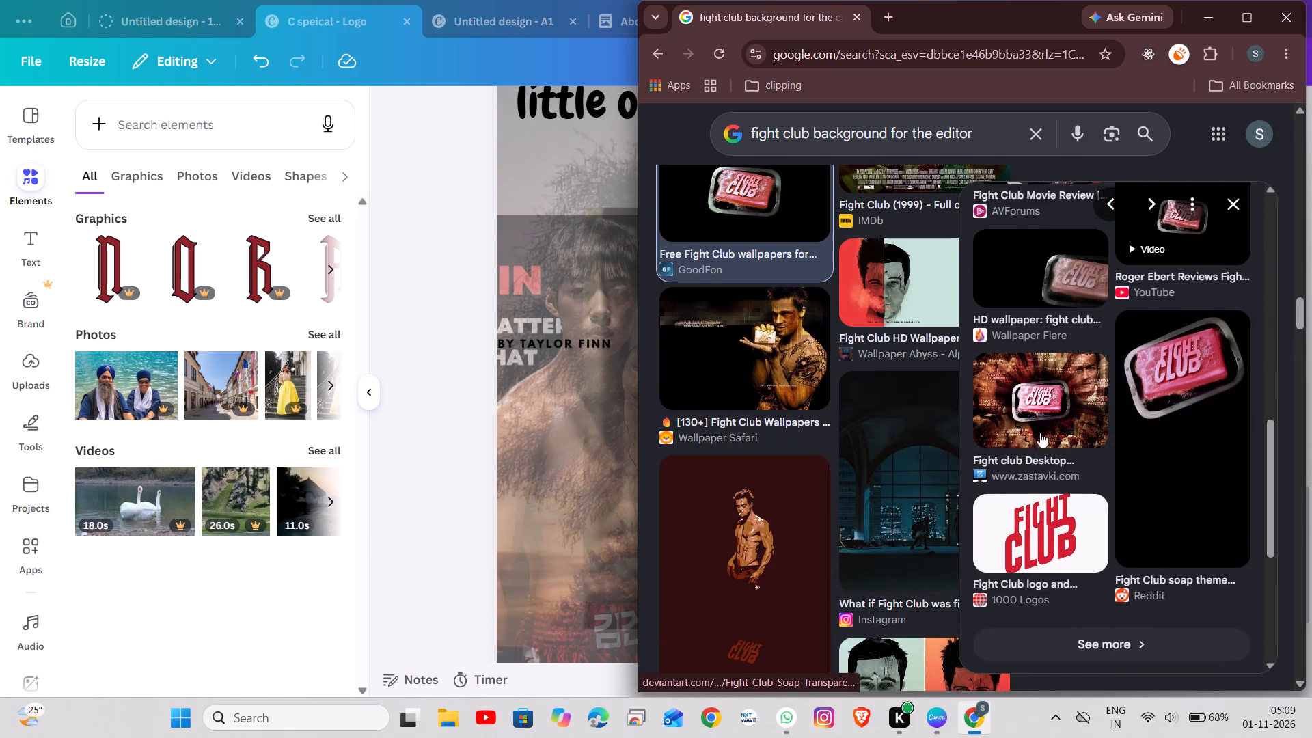
scroll(1040, 433, "down", 4)
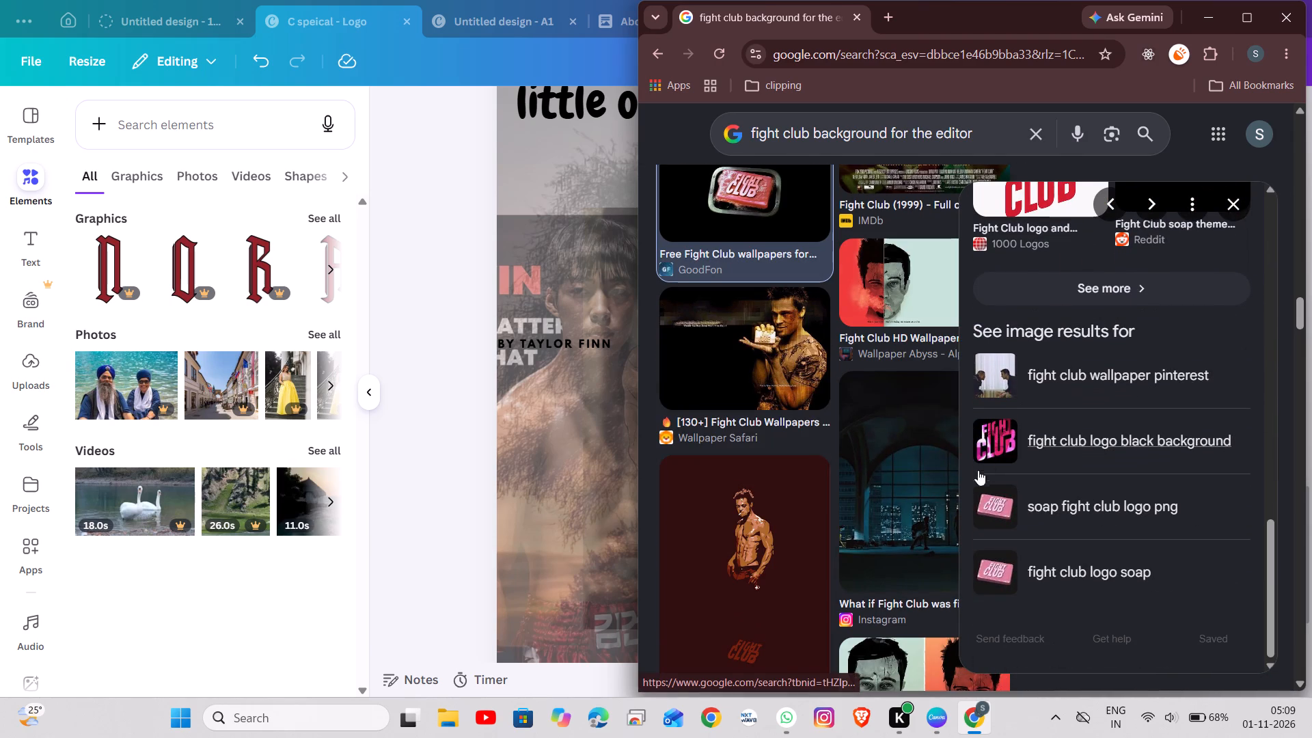
scroll(1091, 412, "up", 5)
Save the GoodFon Fight Club soap image to the computer as fight-club-boycovskiy-klub-4835.
right_click(1095, 315)
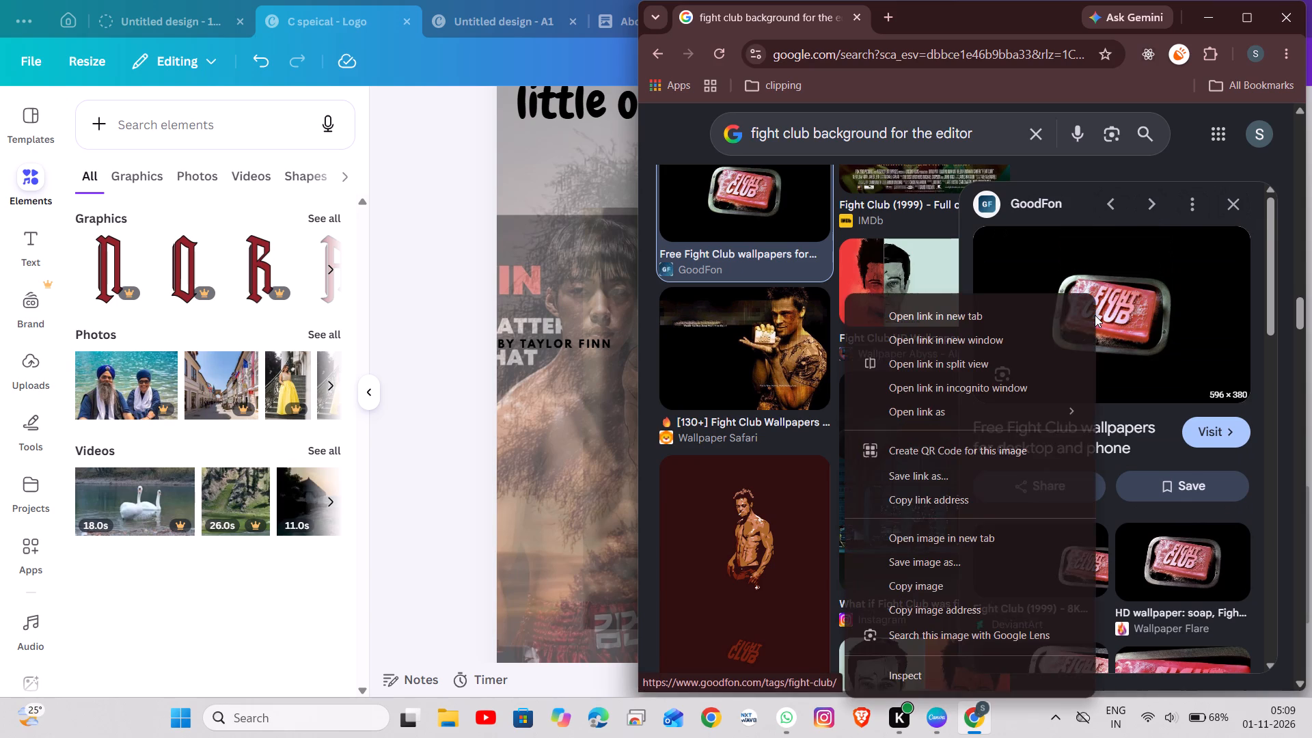
left_click(928, 562)
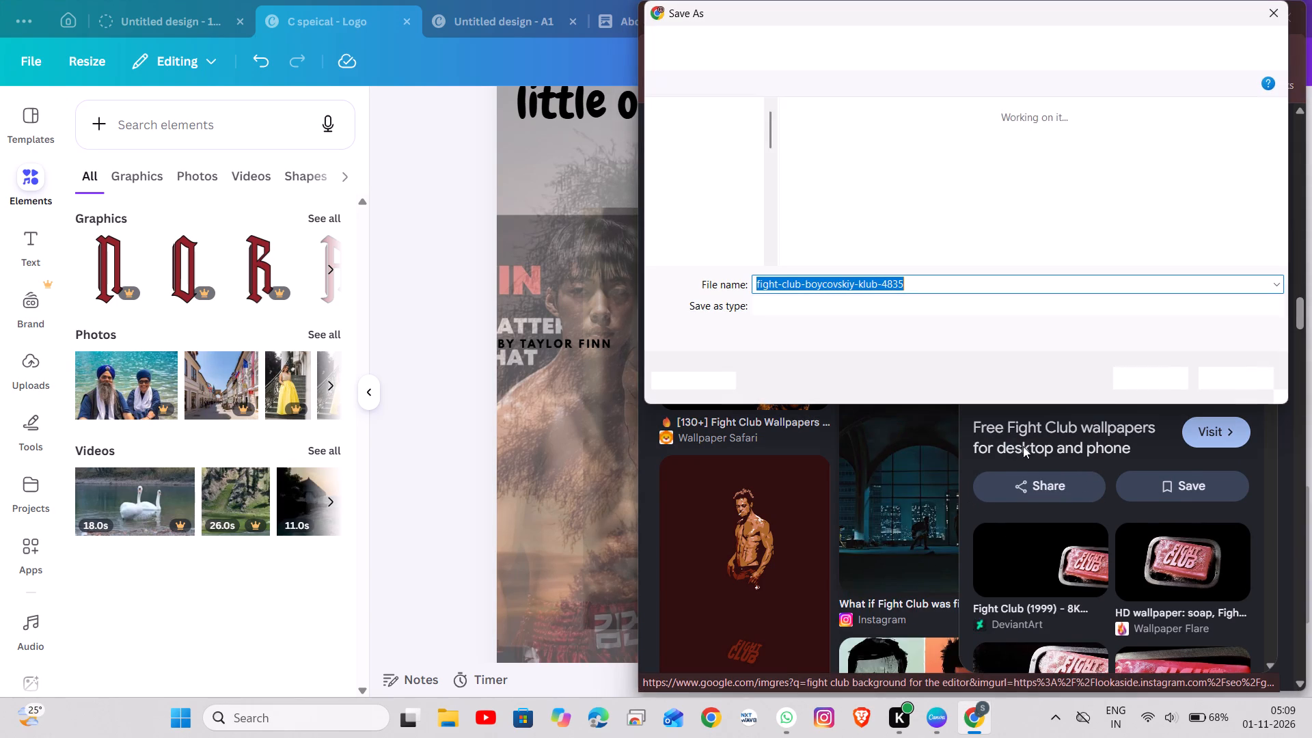
left_click(1168, 379)
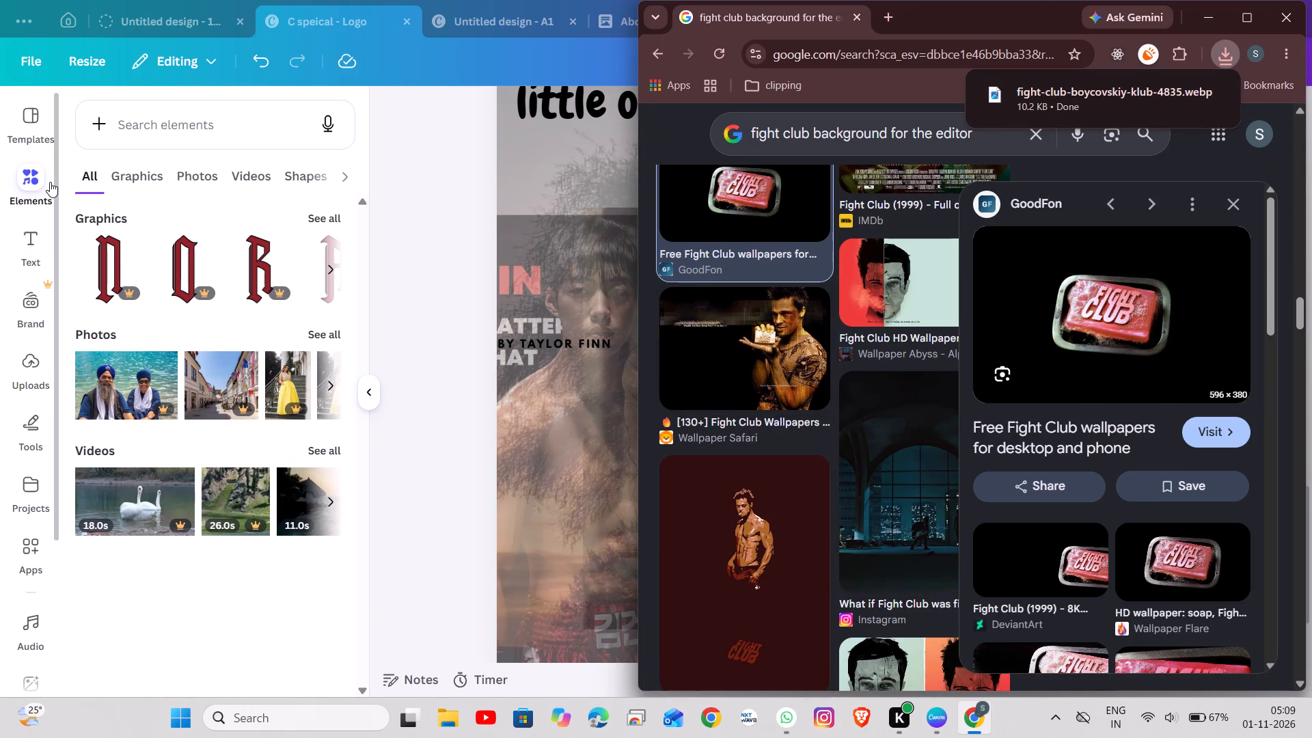
Switch to Canva and upload the saved Fight Club soap picture from the Downloads folder.
left_click(30, 372)
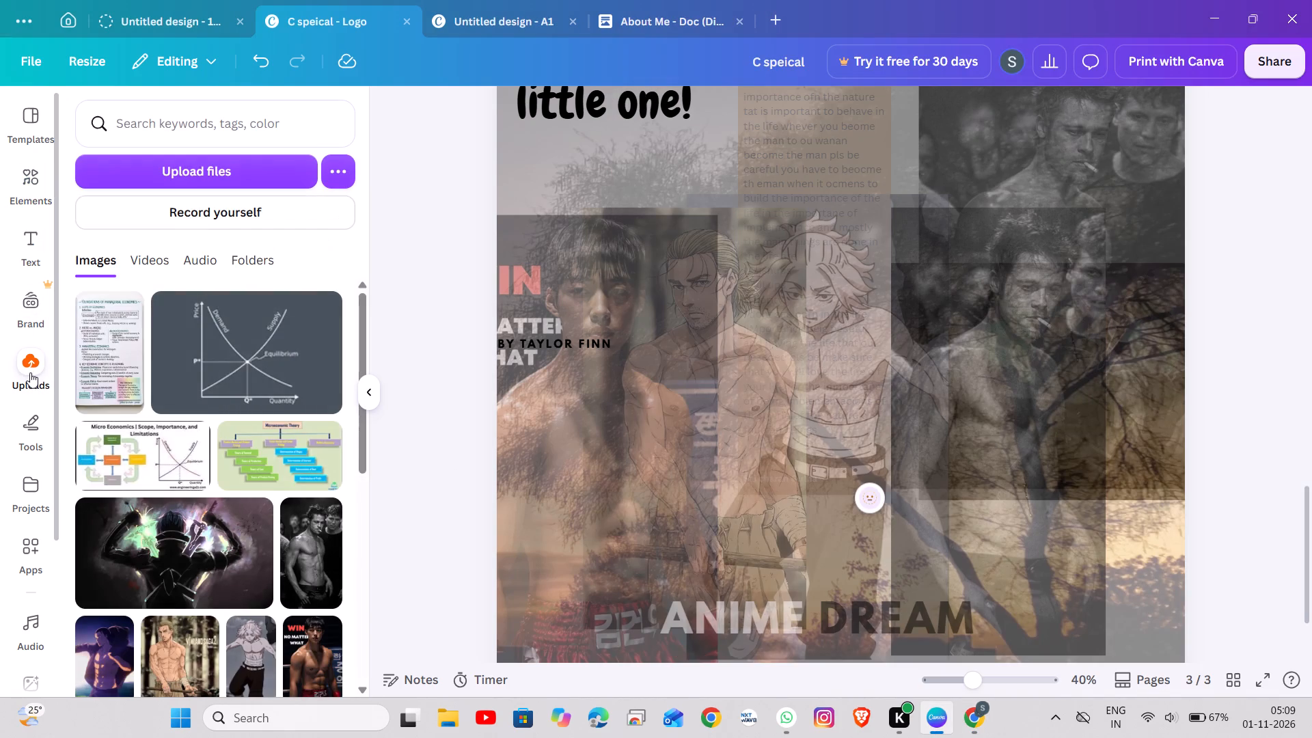
left_click(220, 170)
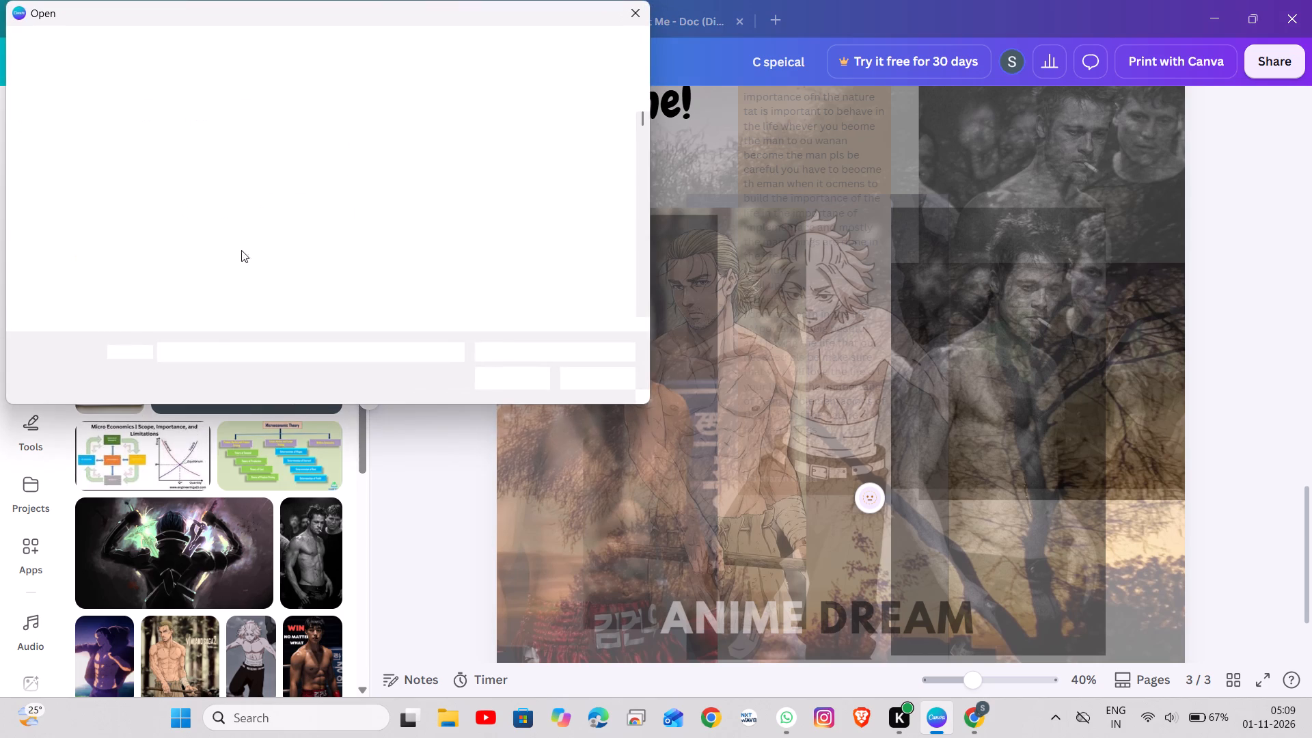
left_click(63, 260)
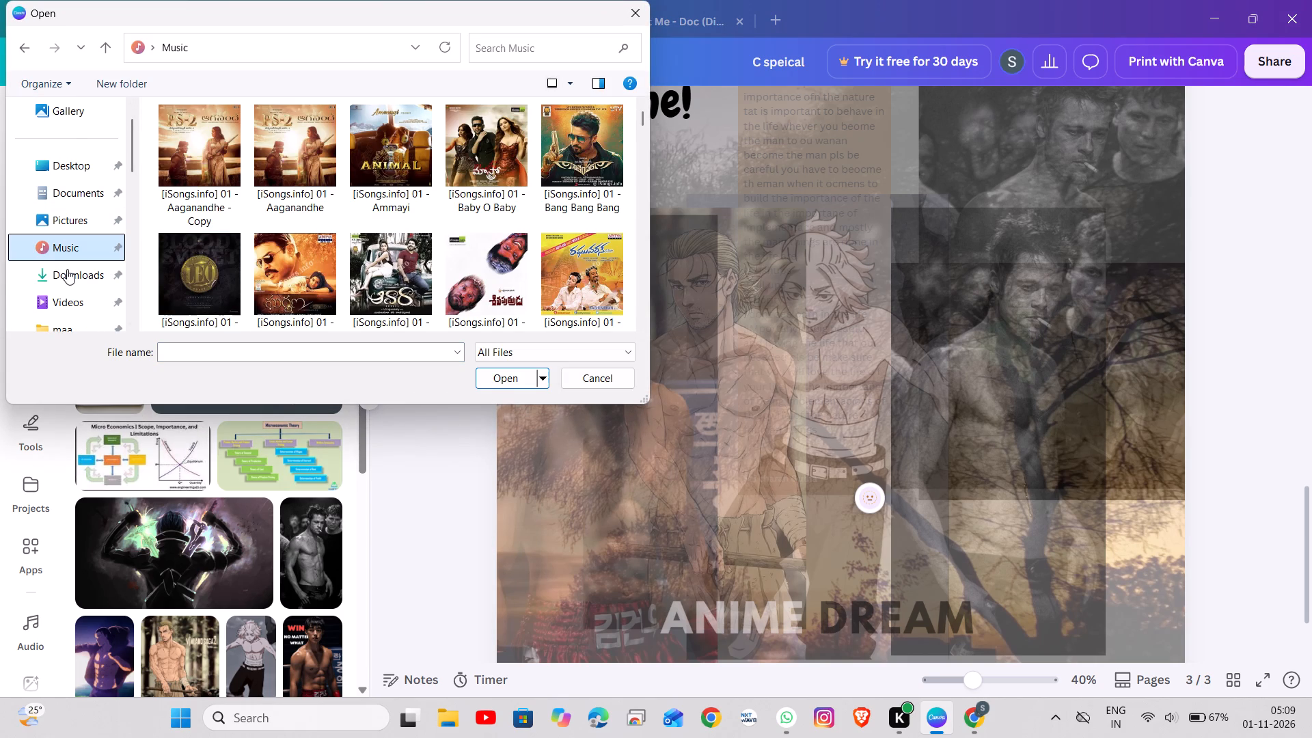
left_click(67, 269)
double_click(202, 178)
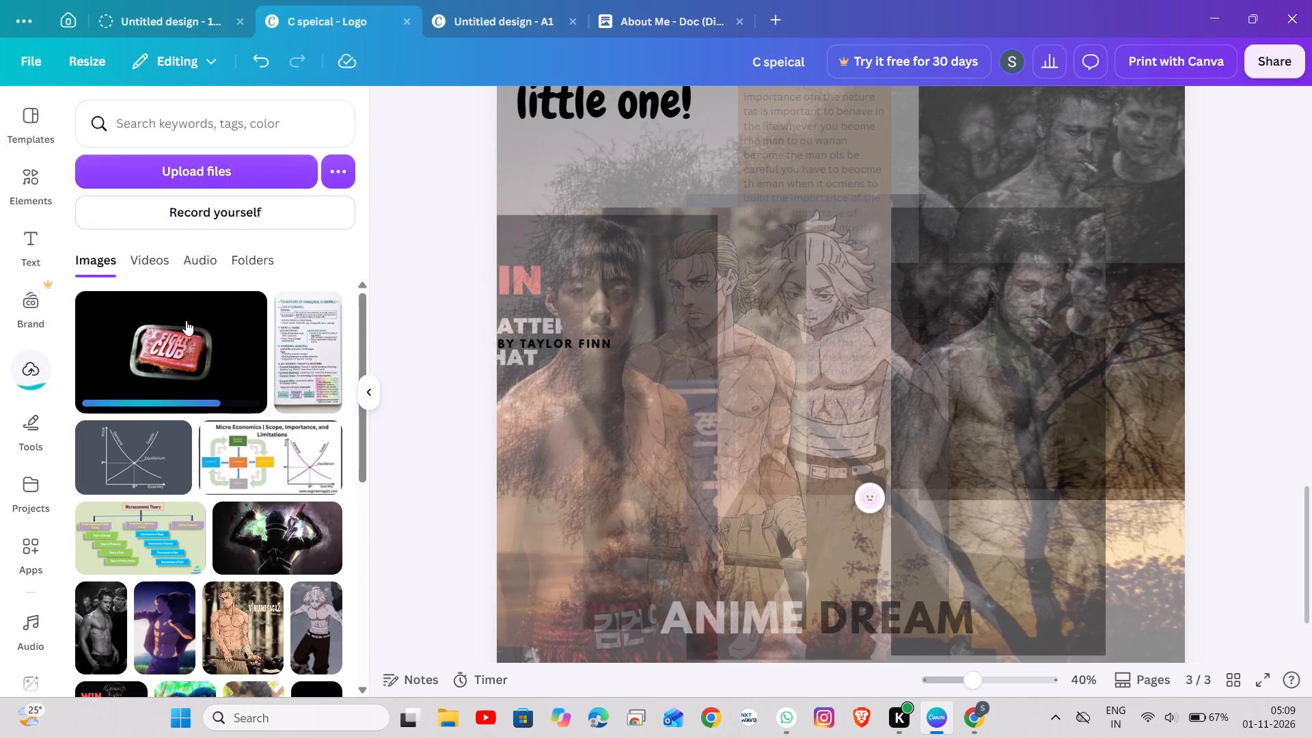
Replace the white-haired anime character picture on page 3 with the uploaded Fight Club soap picture.
left_click_drag(178, 346, 799, 315)
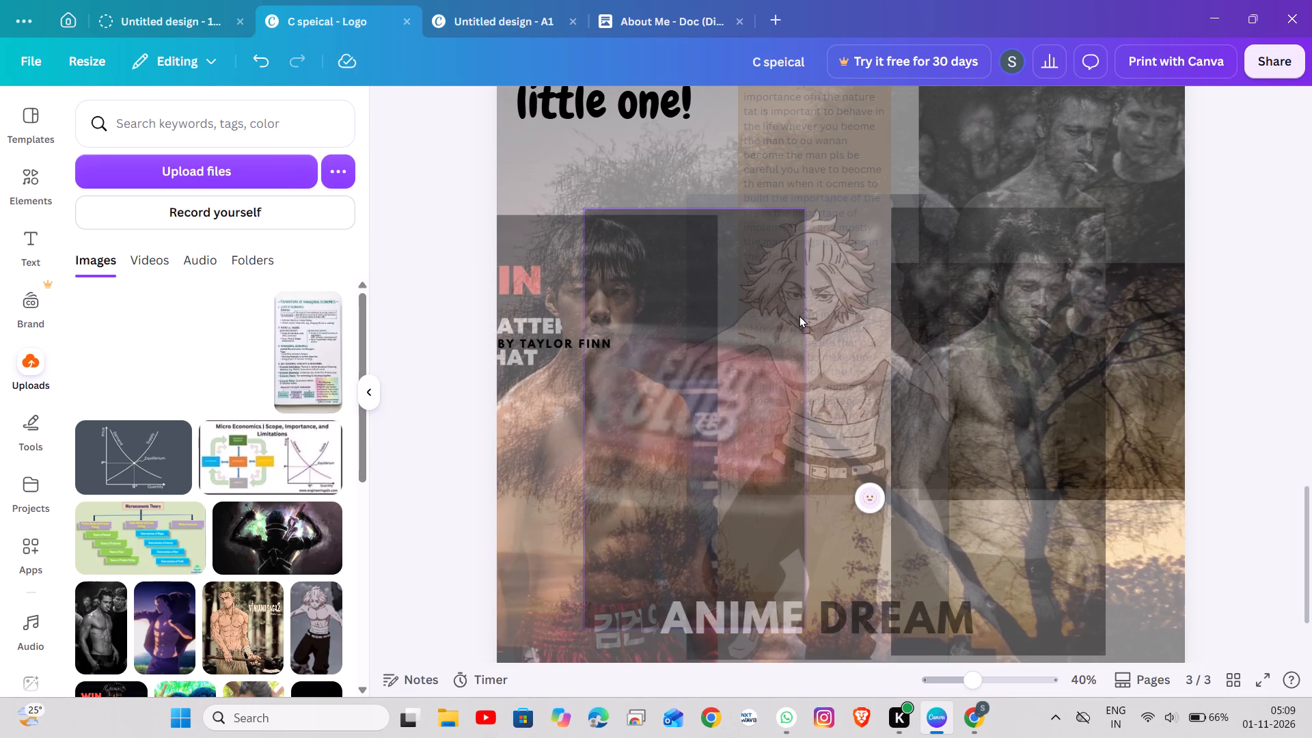
left_click_drag(799, 315, 455, 346)
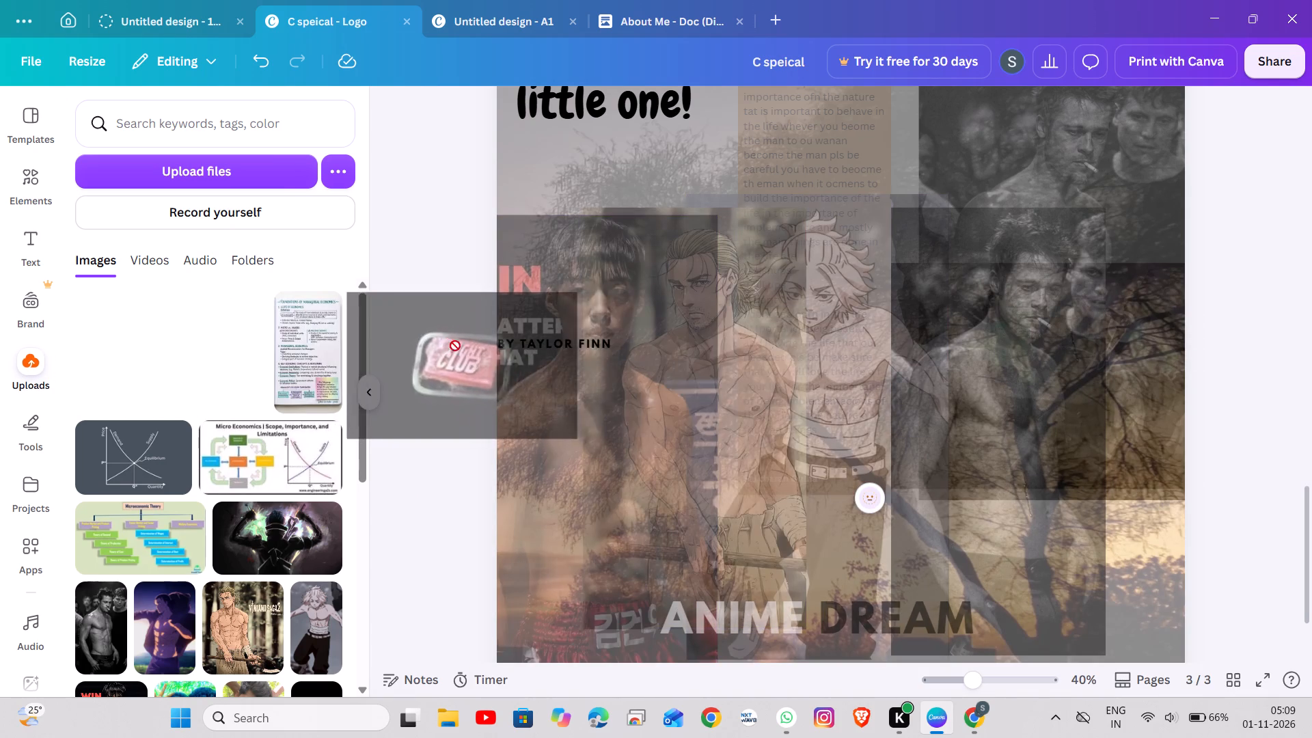
left_click_drag(455, 346, 779, 217)
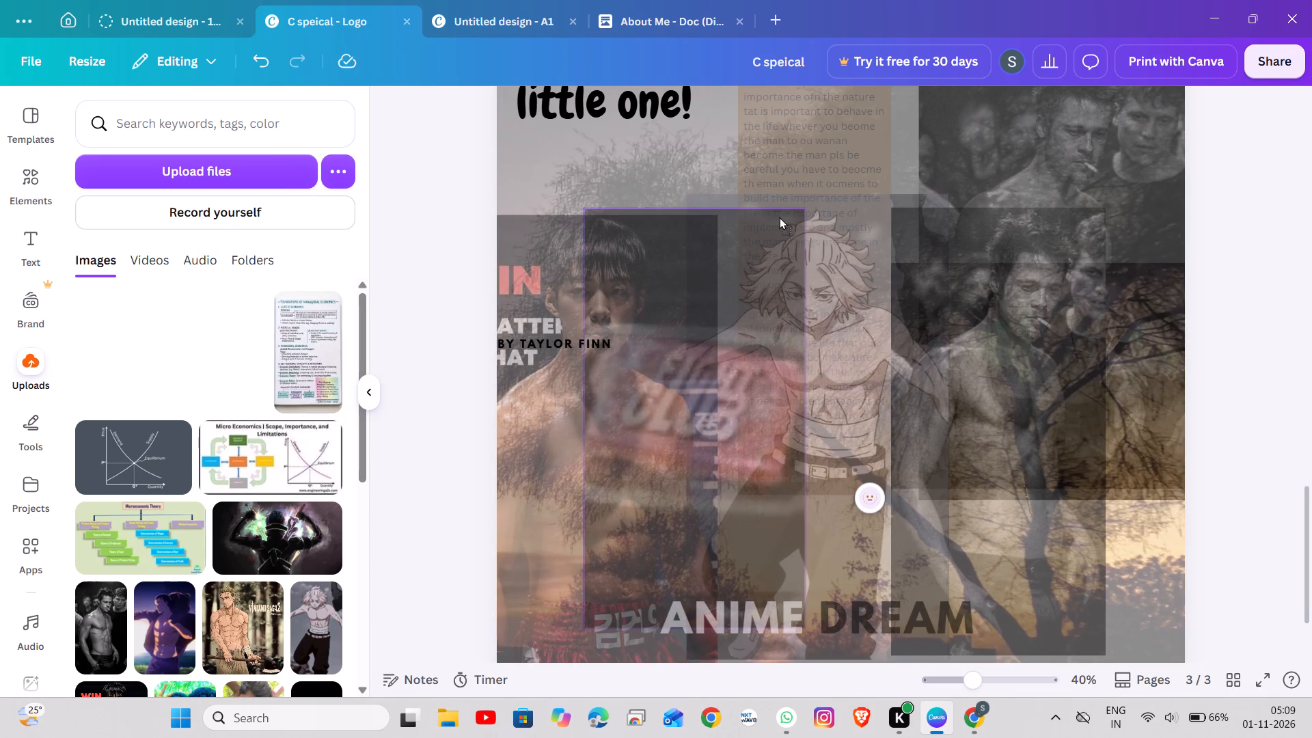
left_click_drag(779, 217, 856, 314)
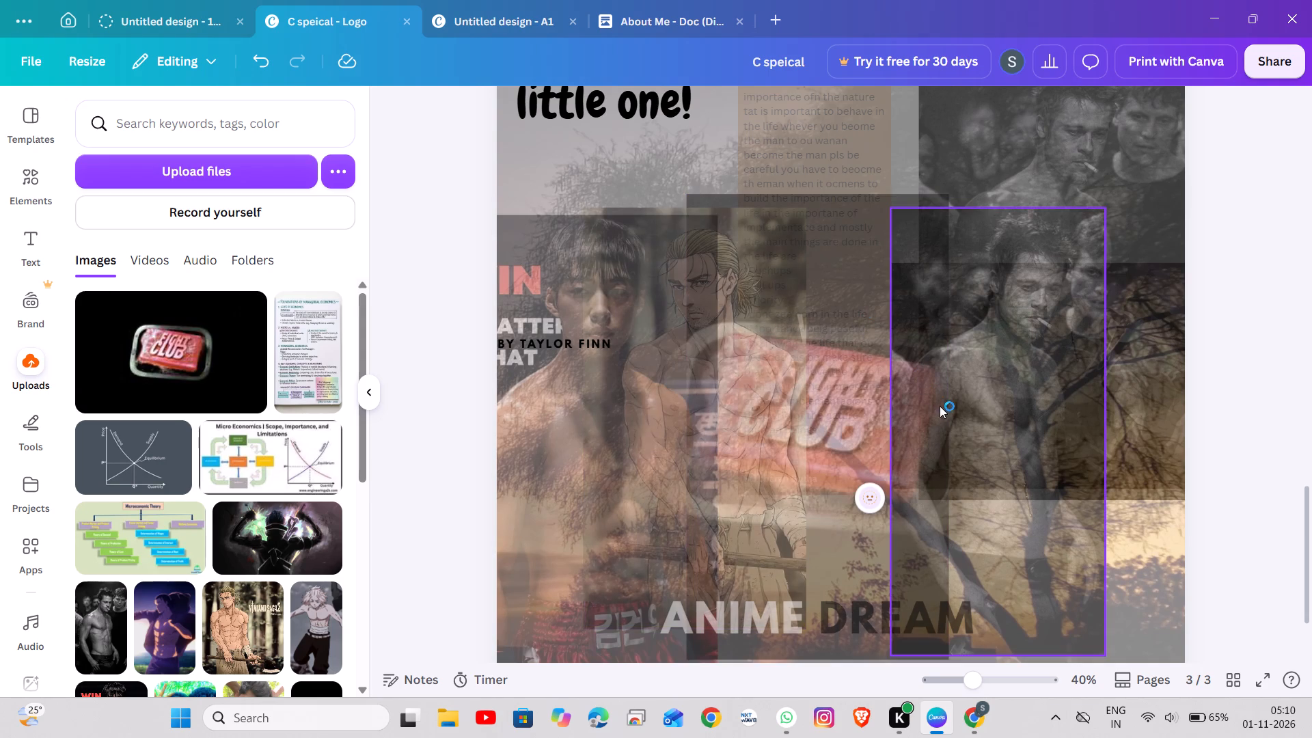
Move the Fight Club soap picture to the page's lower left, over the chest of the dark-haired young man.
left_click(836, 364)
left_click_drag(836, 364, 767, 309)
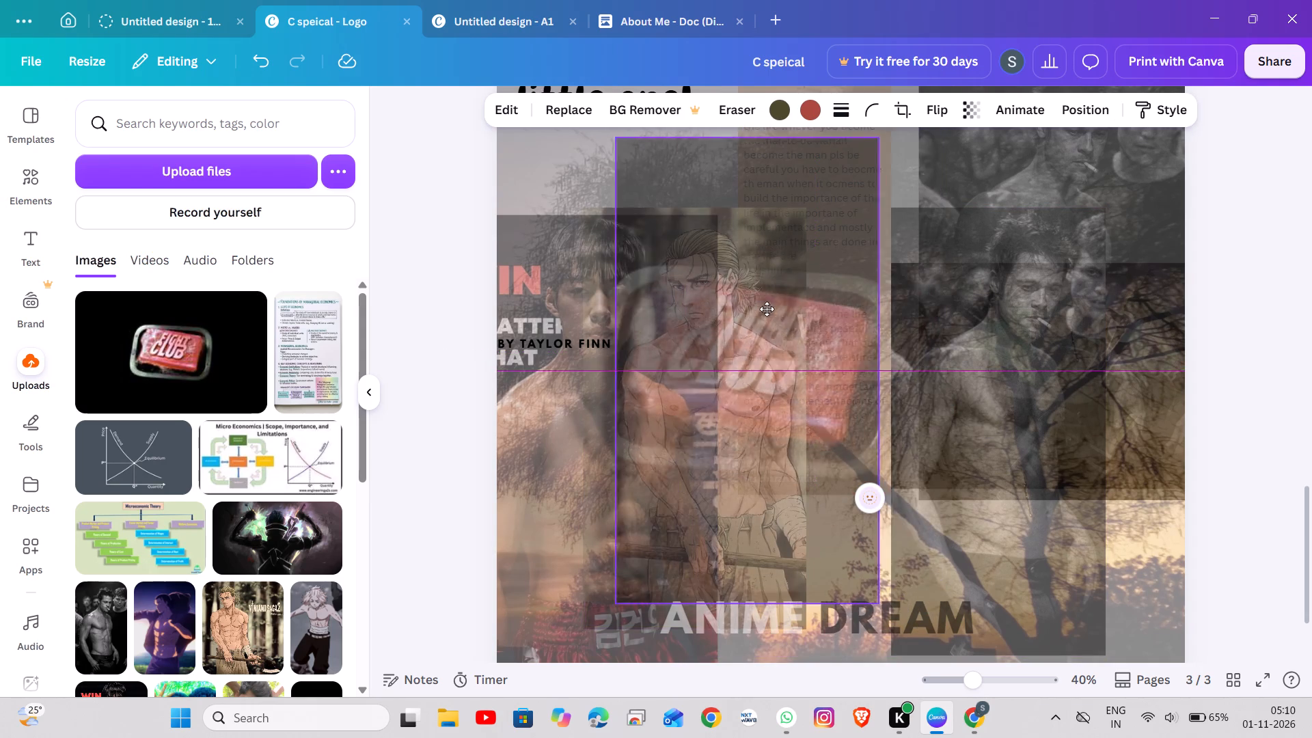
left_click_drag(767, 309, 811, 419)
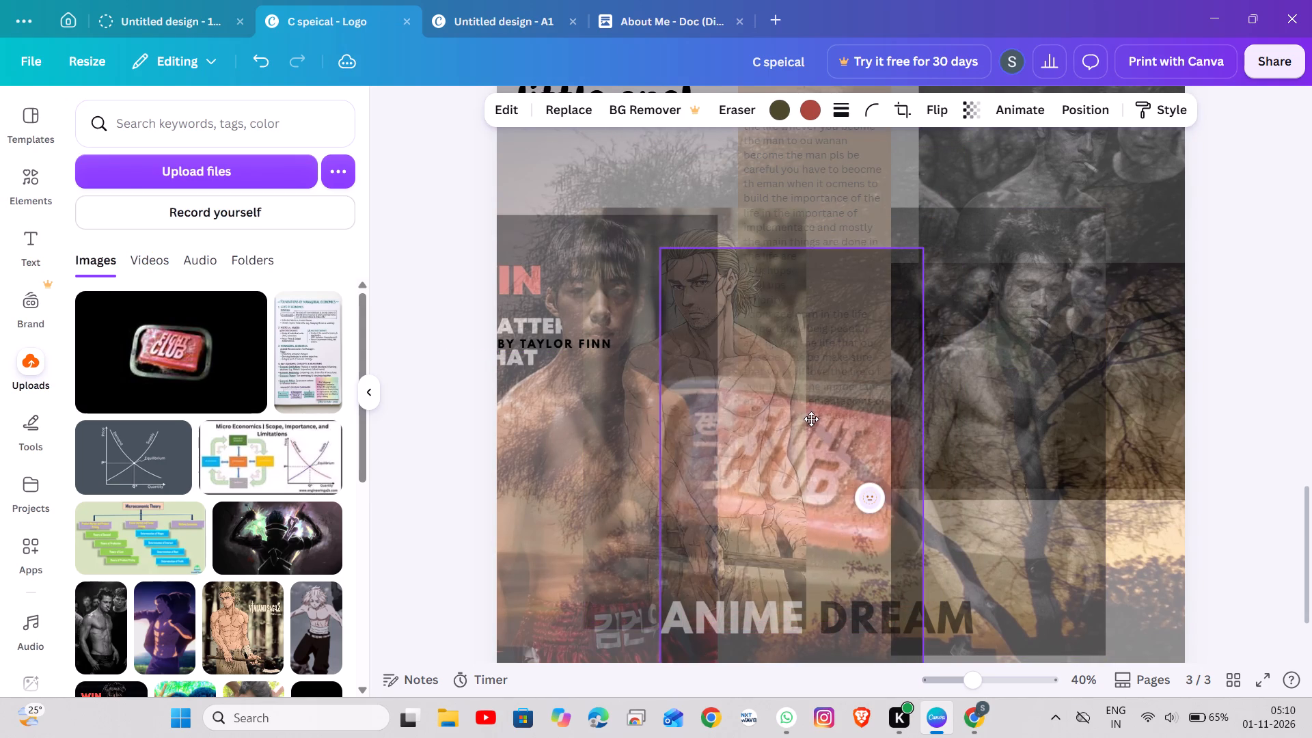
left_click_drag(811, 419, 556, 510)
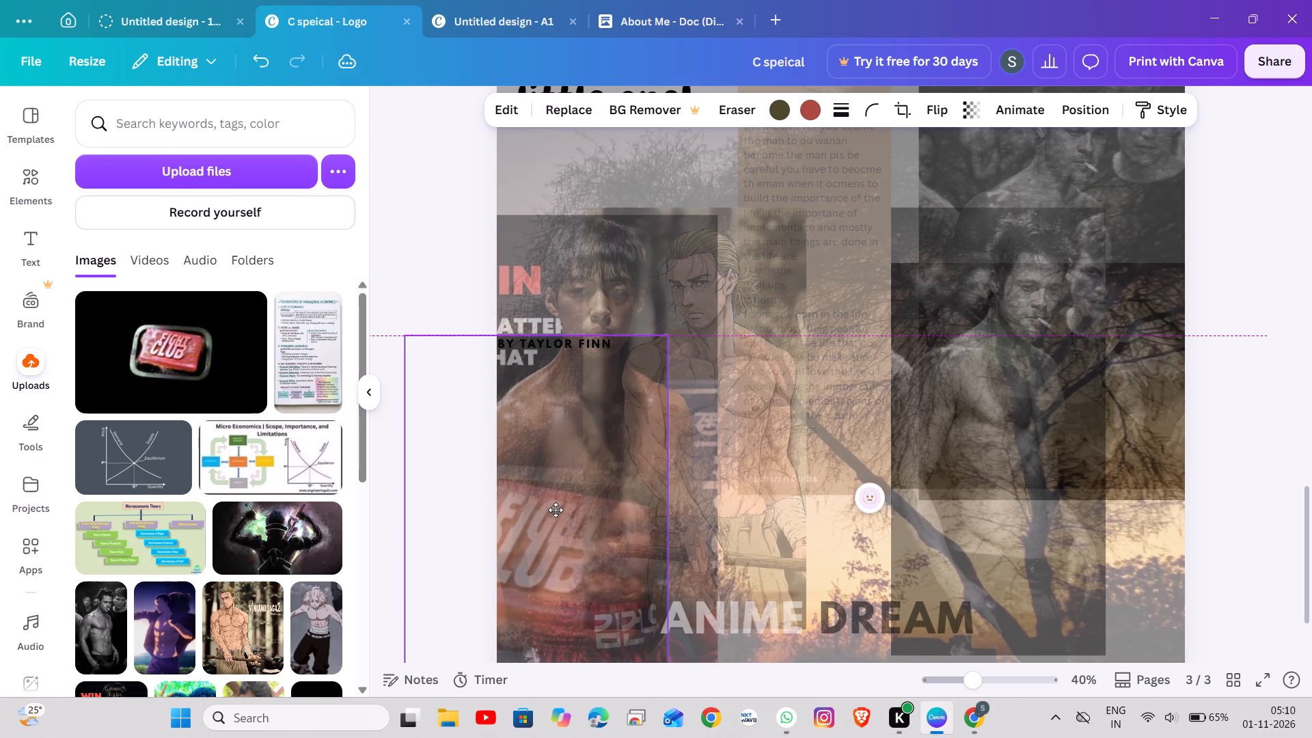
left_click_drag(556, 510, 780, 330)
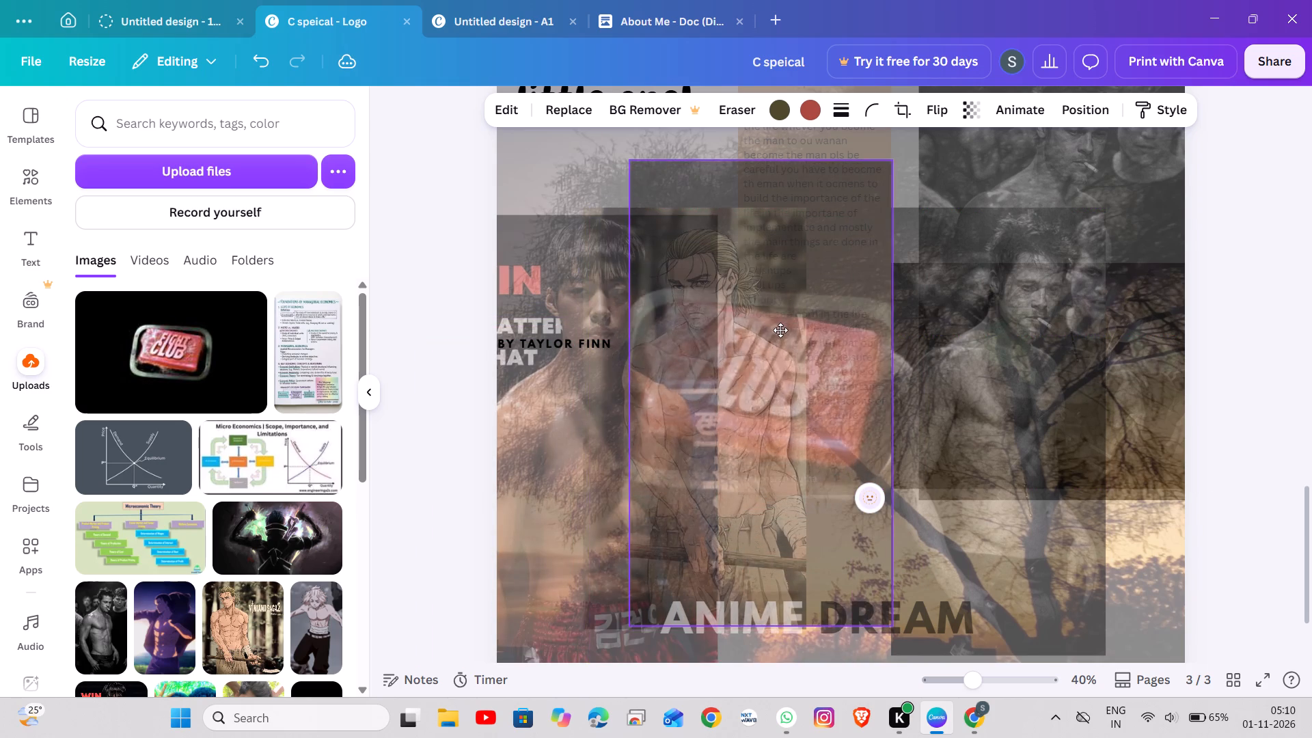
left_click_drag(780, 330, 522, 659)
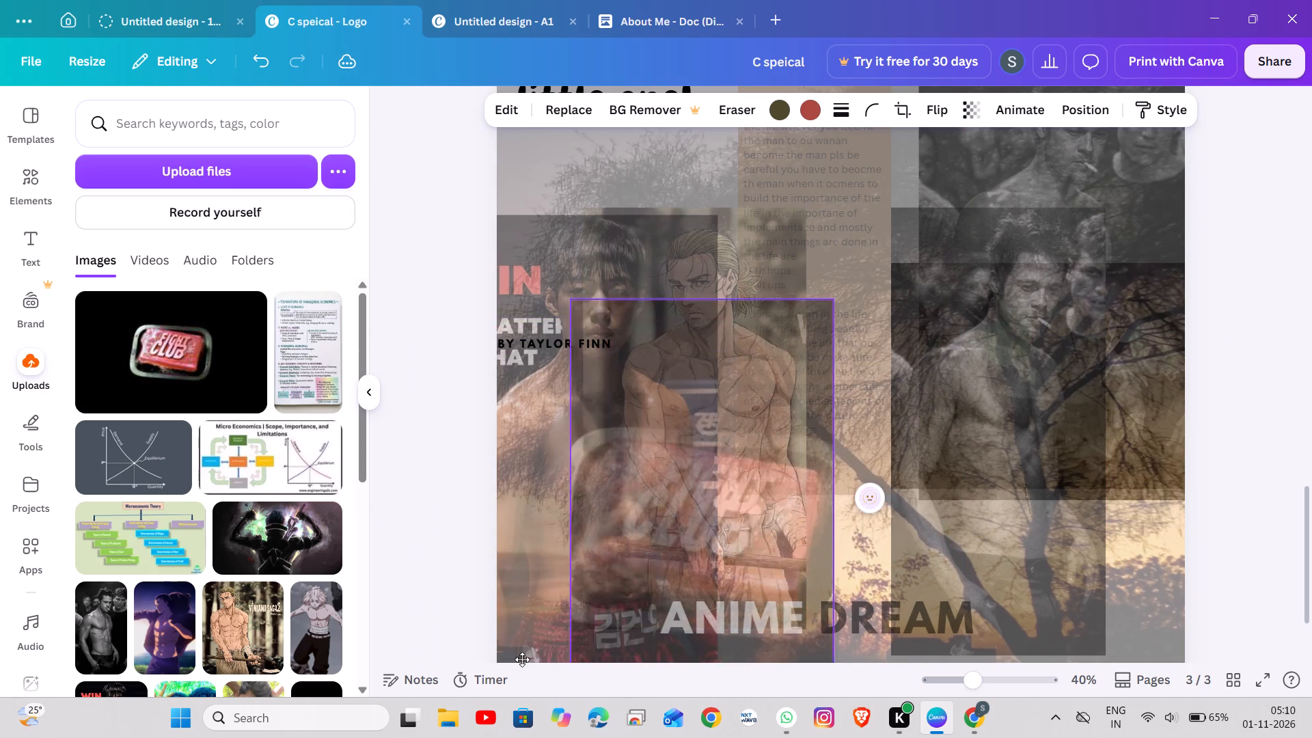
left_click_drag(522, 659, 439, 721)
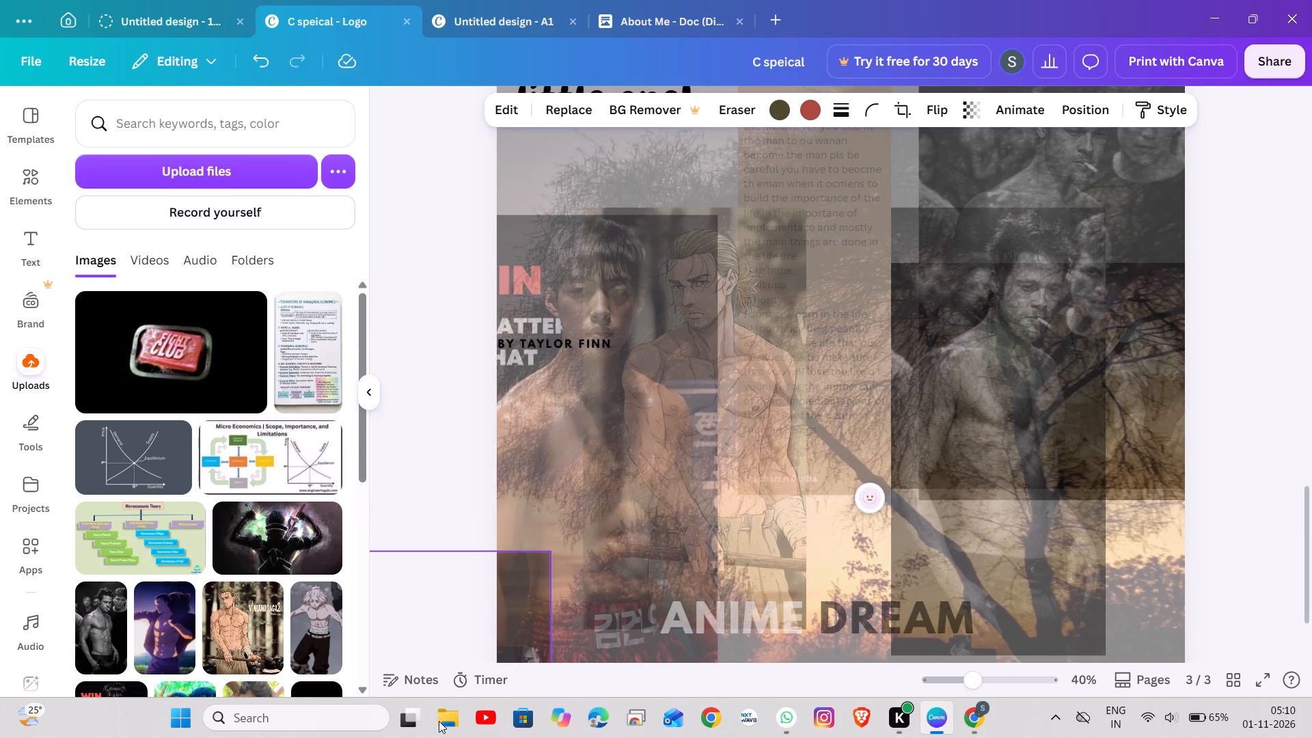
left_click_drag(439, 721, 536, 456)
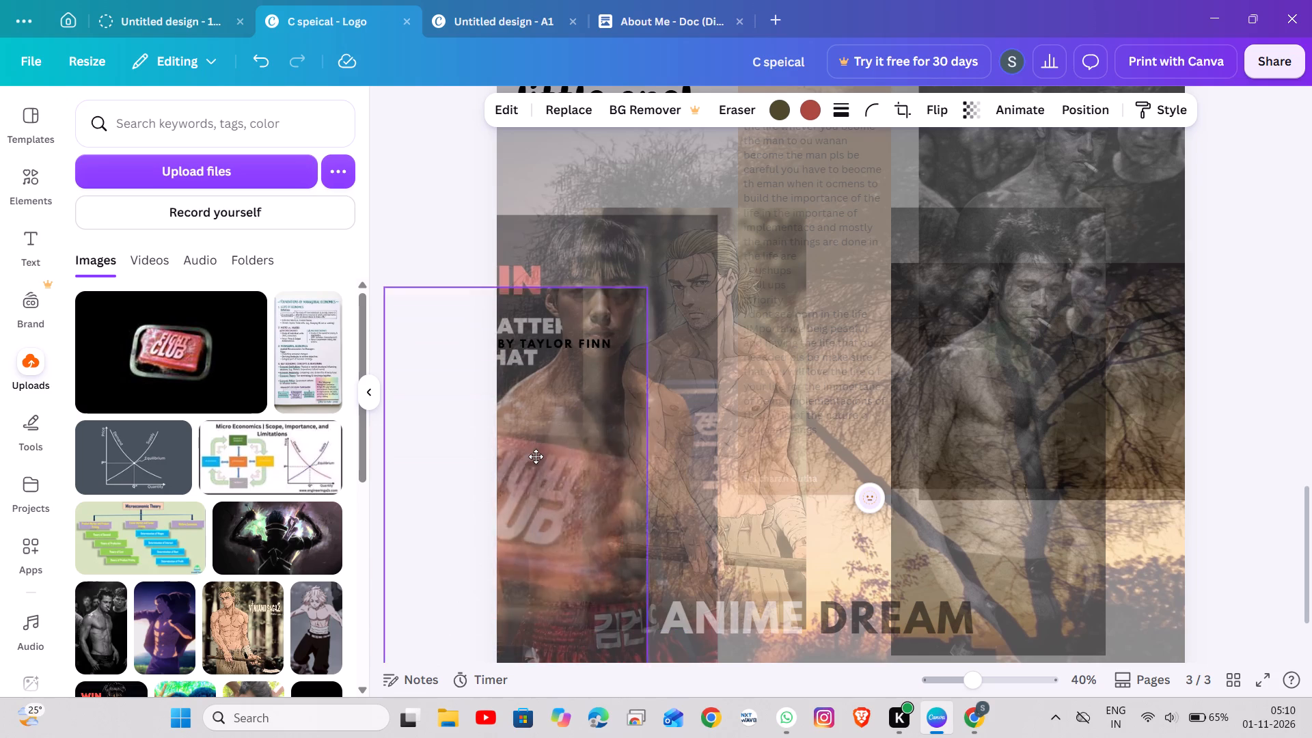
left_click_drag(536, 456, 562, 437)
Move the smoking man picture left, directly beside the blond anime character.
left_click(752, 411)
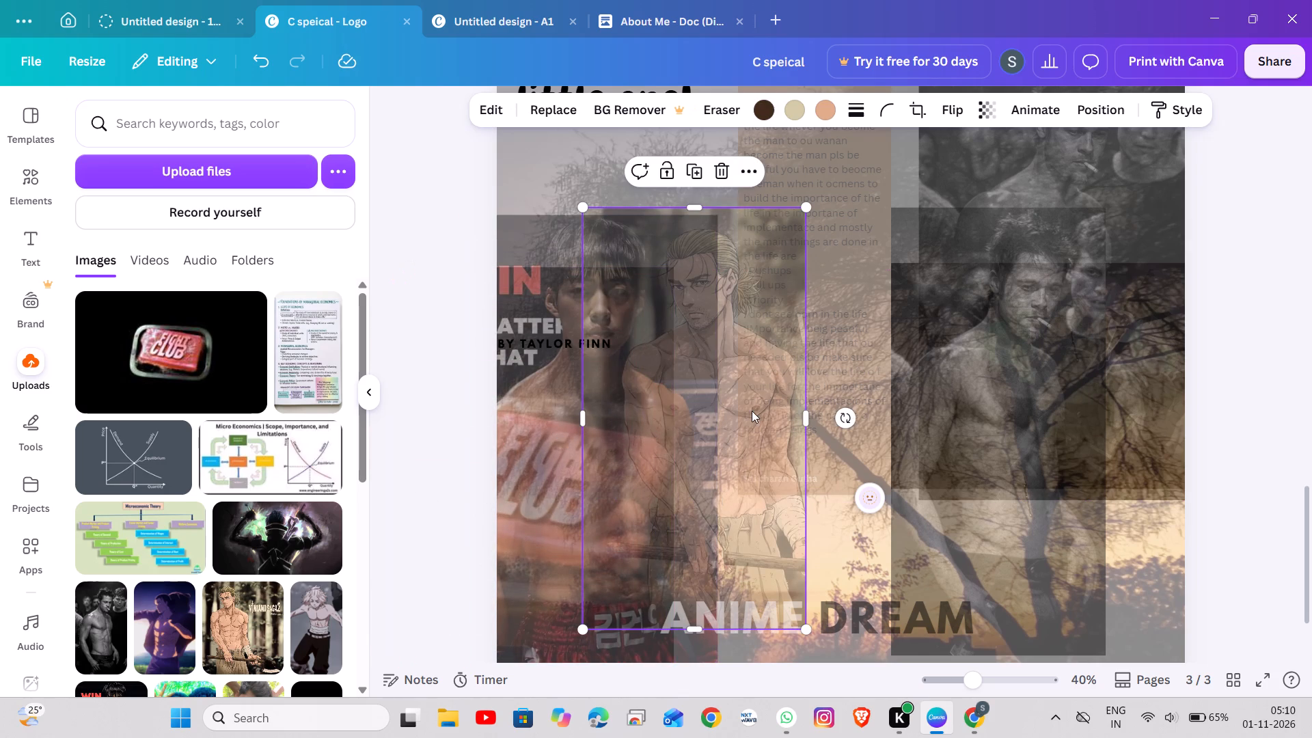
left_click(821, 370)
left_click(927, 375)
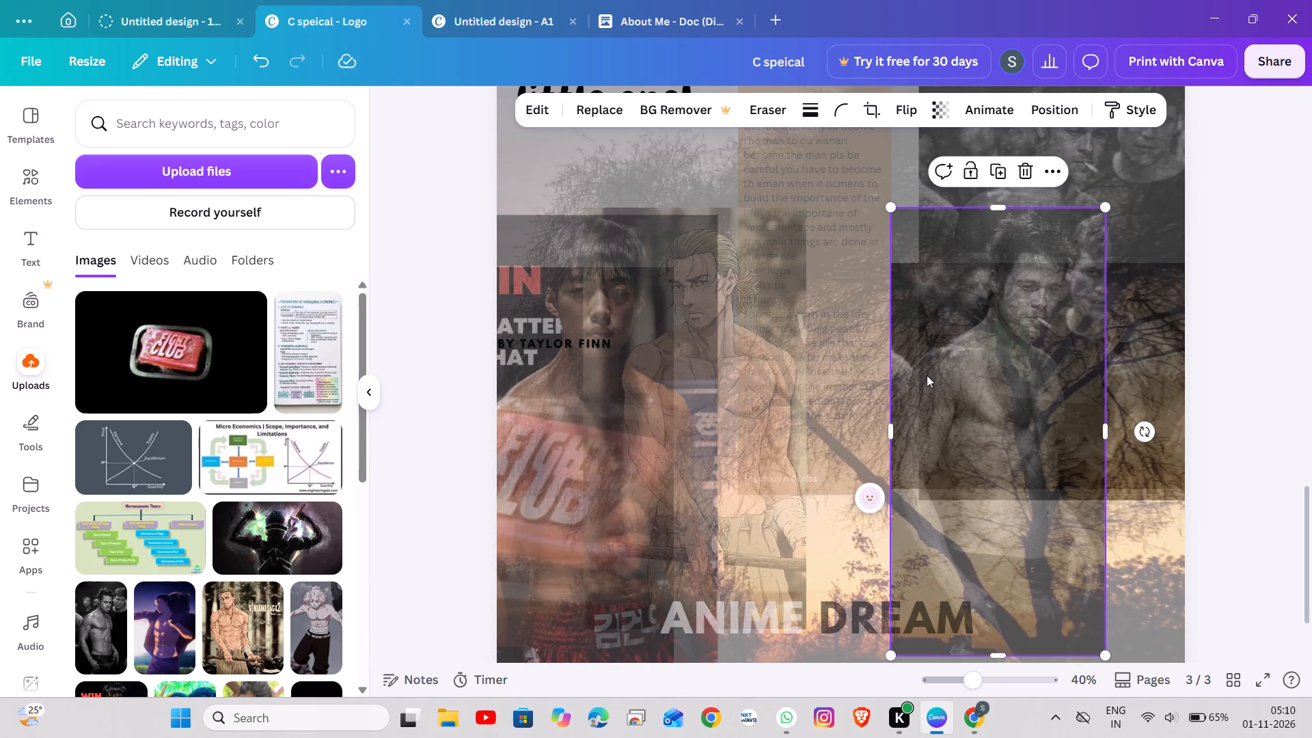
left_click(927, 375)
left_click_drag(927, 375, 797, 362)
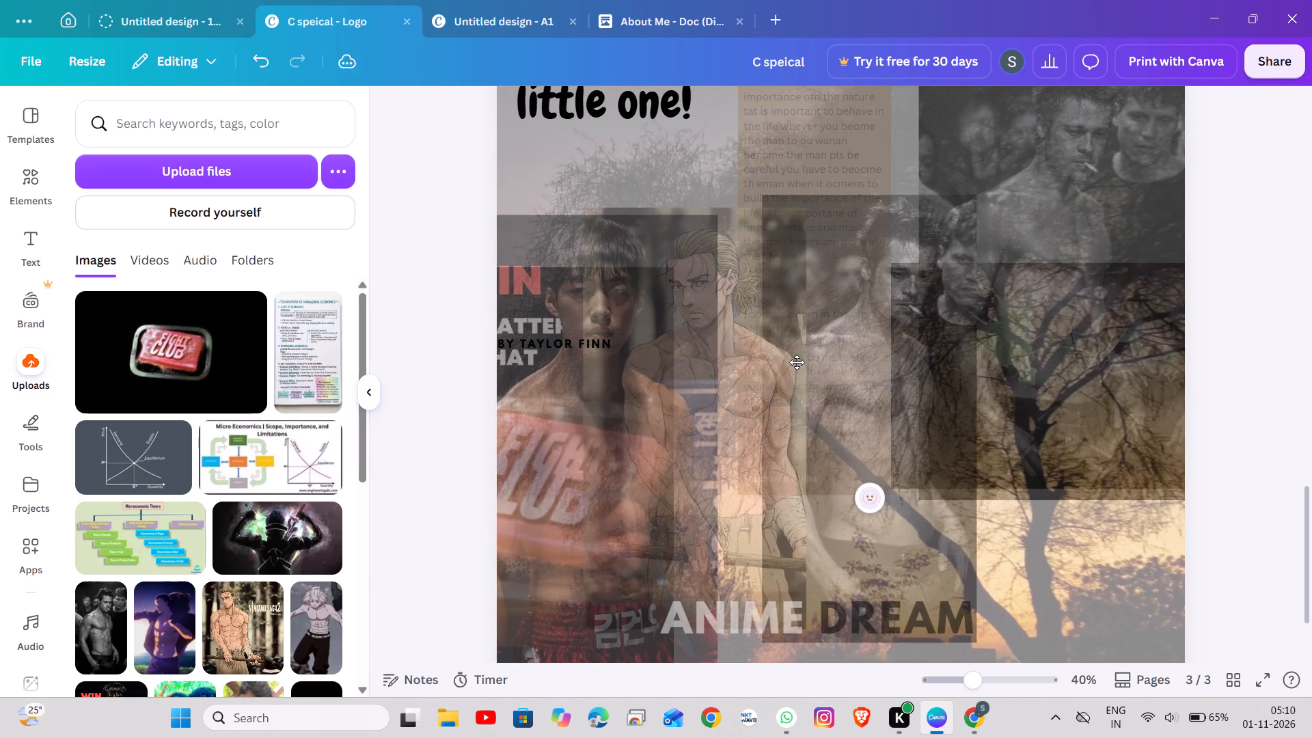
left_click_drag(797, 362, 744, 385)
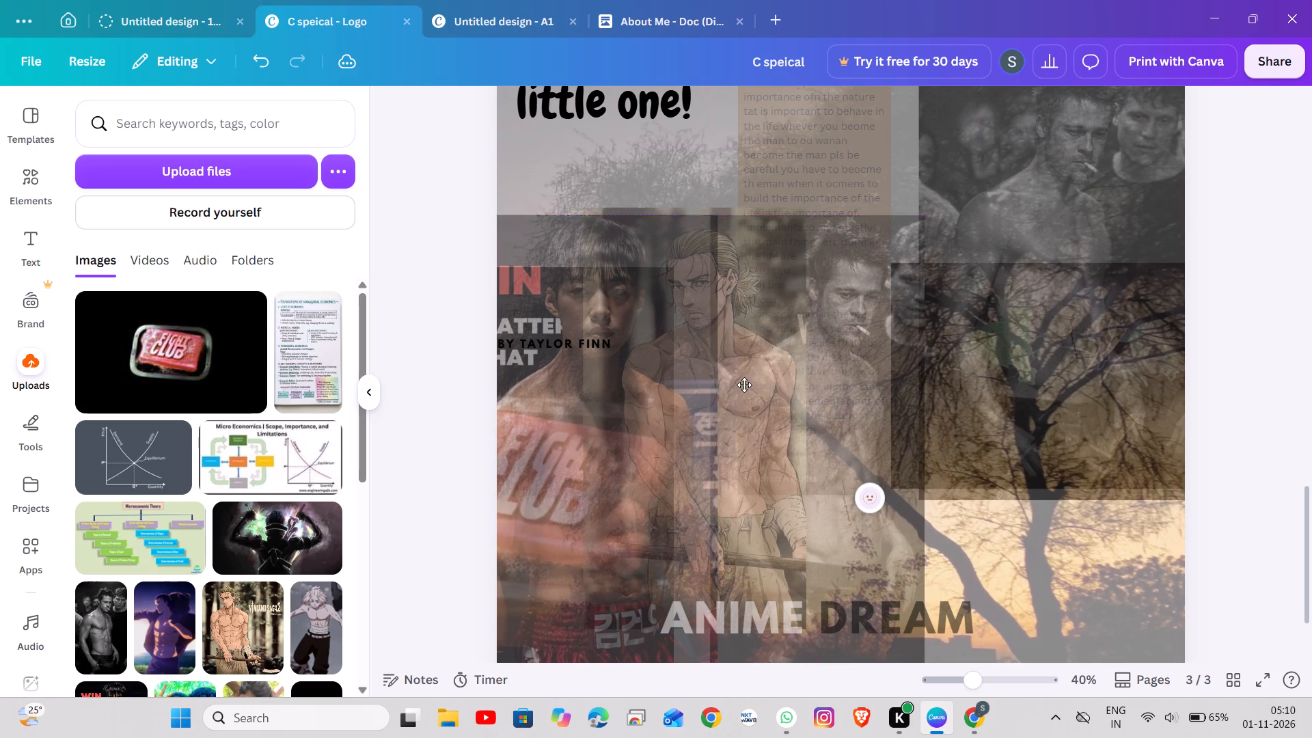
left_click_drag(744, 385, 733, 377)
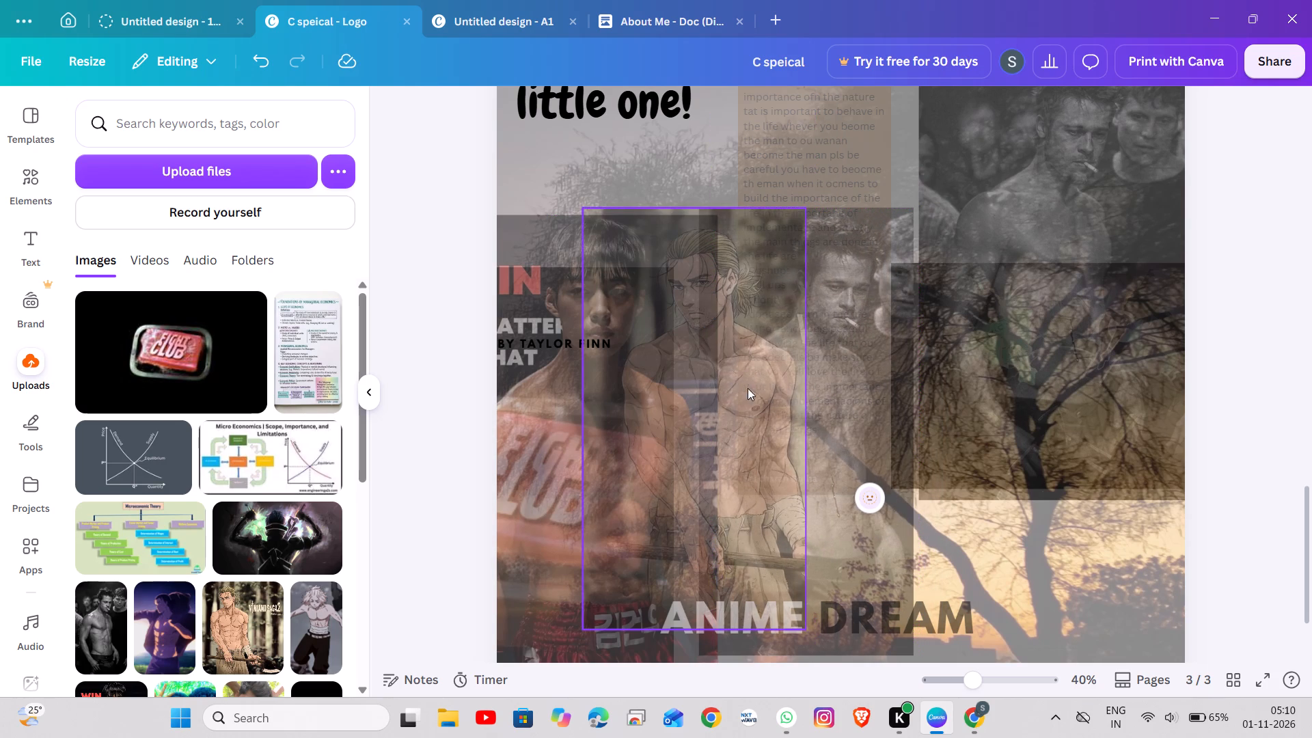
Add the uploaded white-haired anime character picture again, place it right of the smoking man, and shrink it slightly from its top-left corner.
left_click(309, 634)
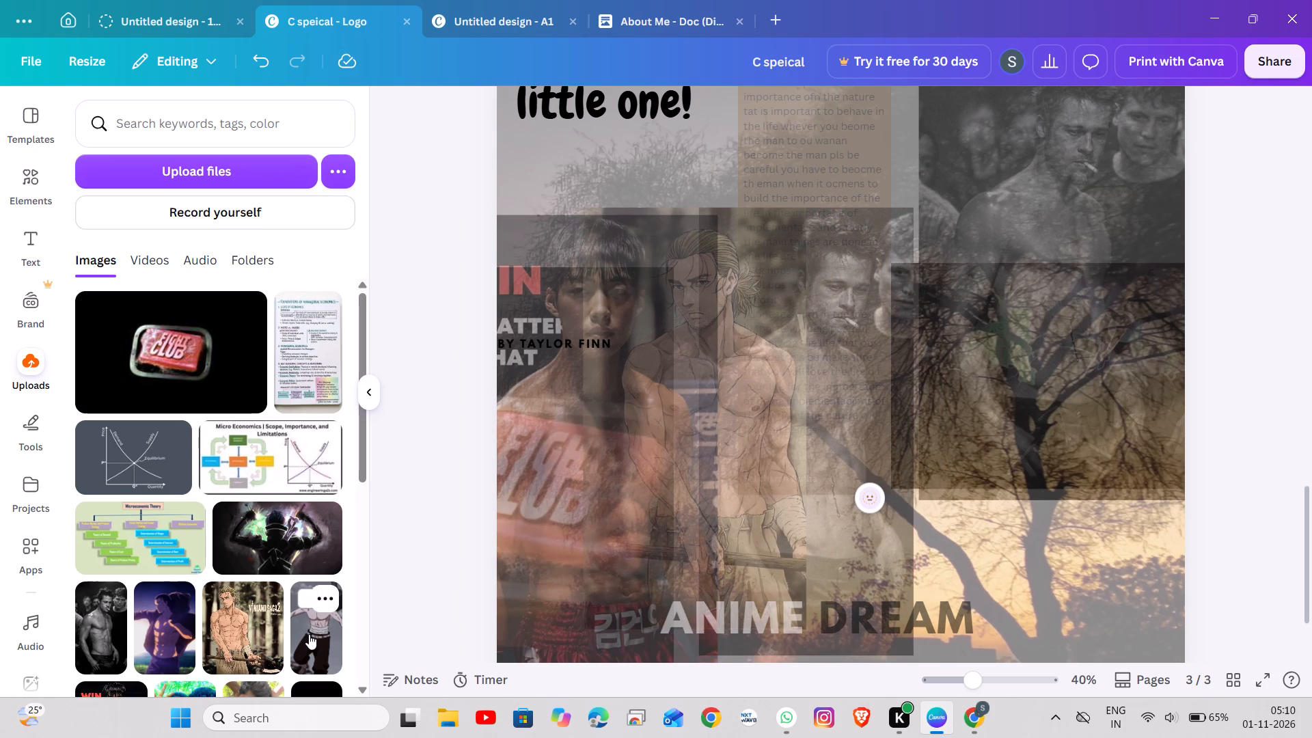
left_click_drag(814, 359, 963, 459)
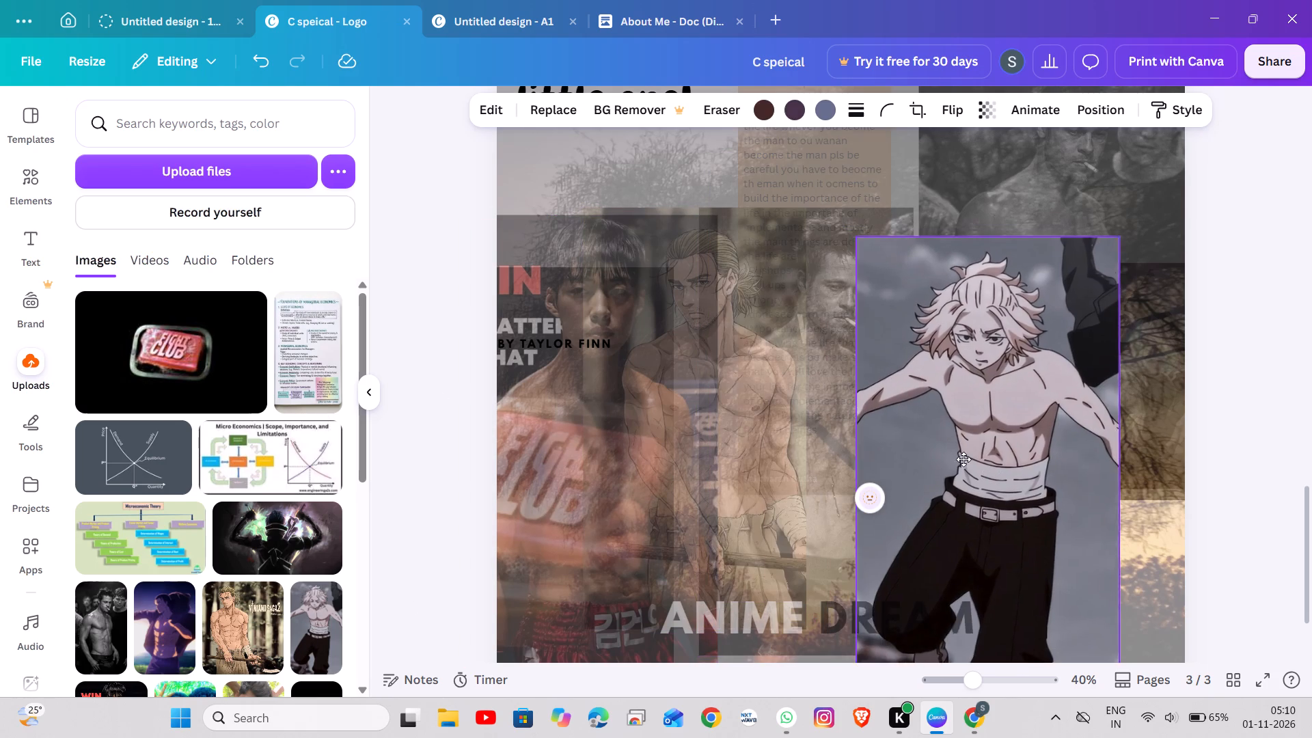
left_click_drag(963, 459, 985, 413)
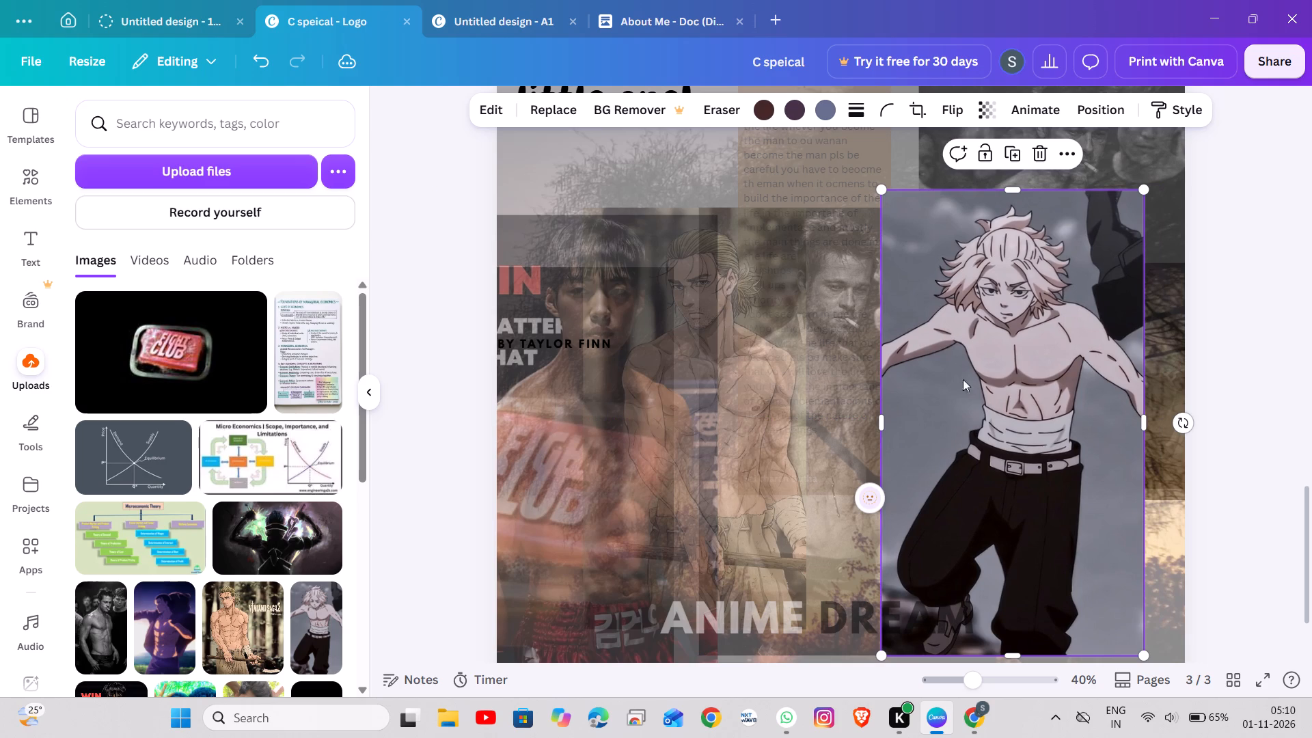
left_click_drag(882, 187, 886, 198)
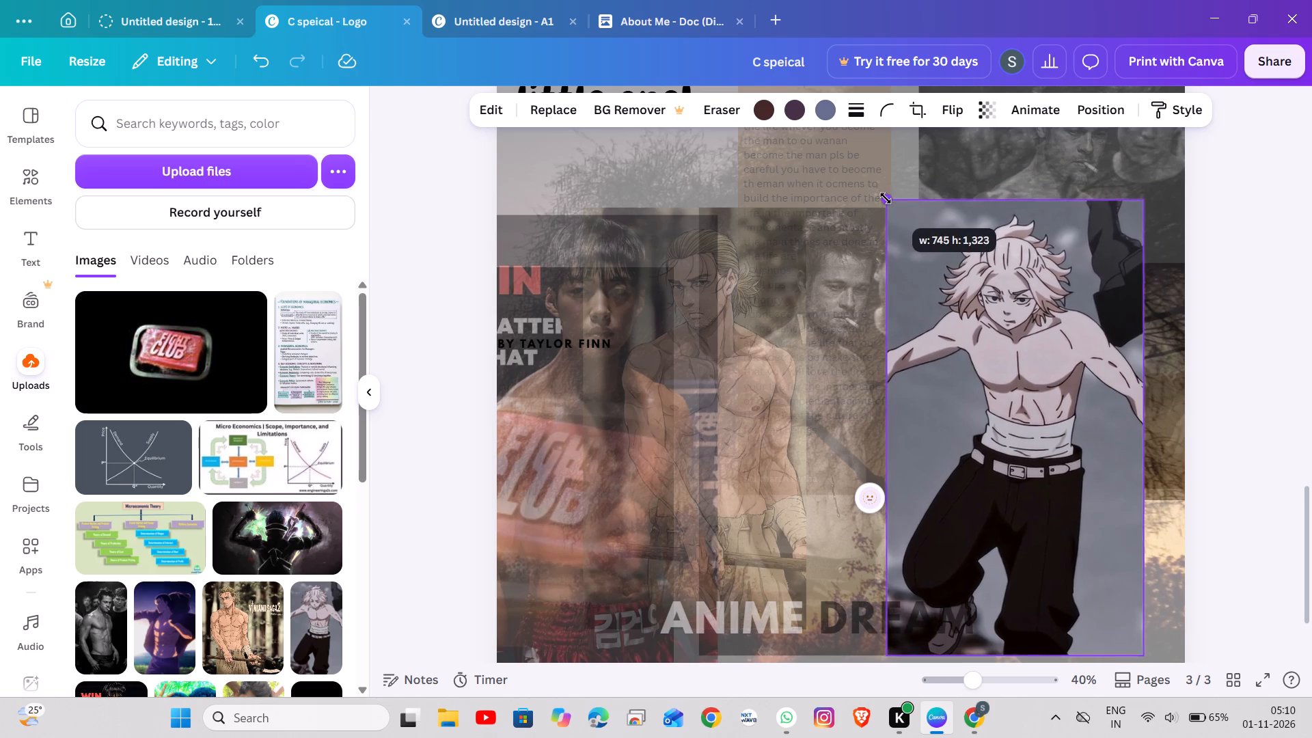
left_click_drag(886, 198, 889, 210)
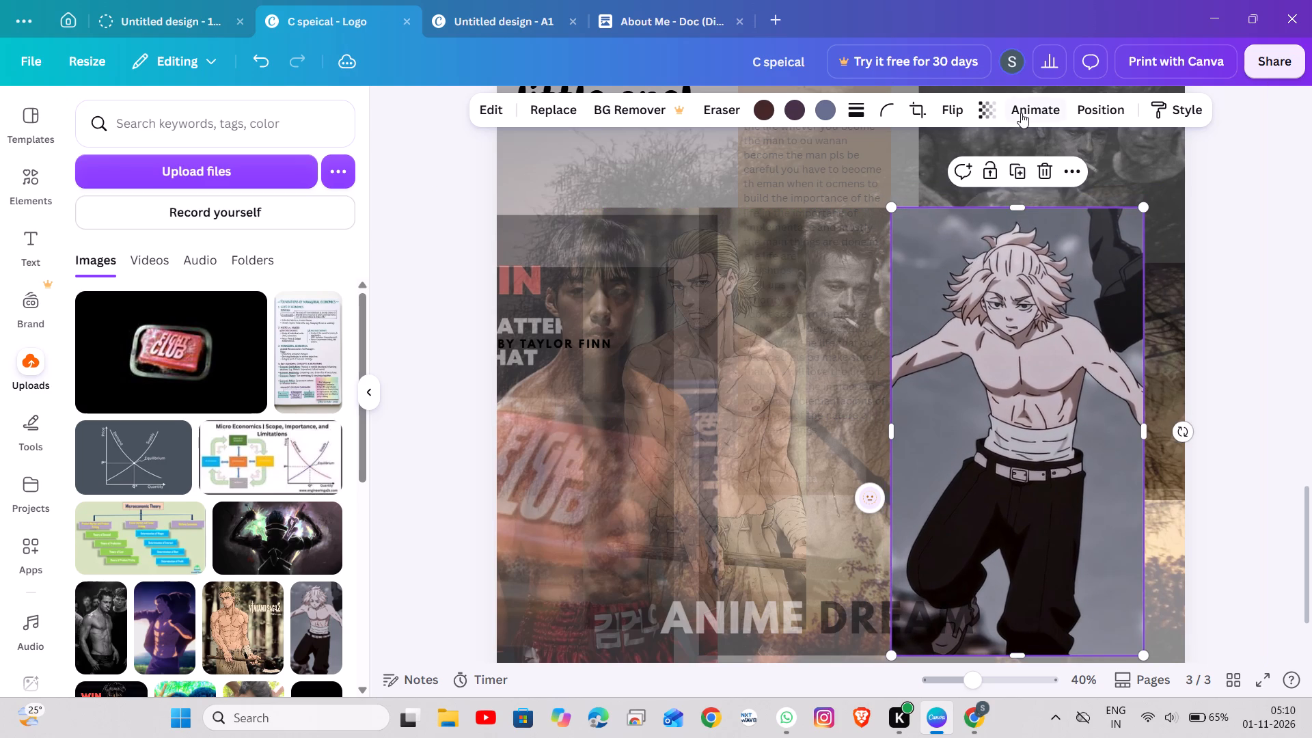
Set the new white-haired anime character picture's transparency to 37 and deselect it.
left_click(984, 113)
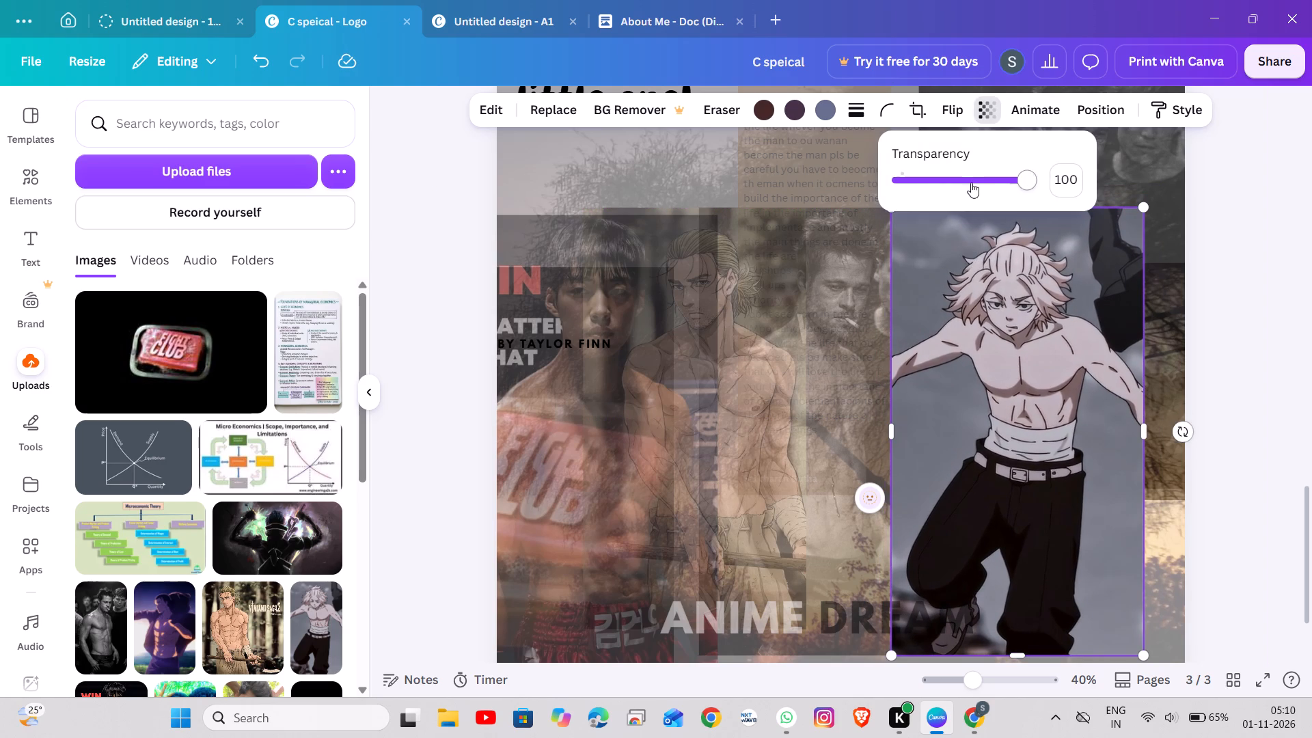
left_click(971, 182)
left_click(946, 193)
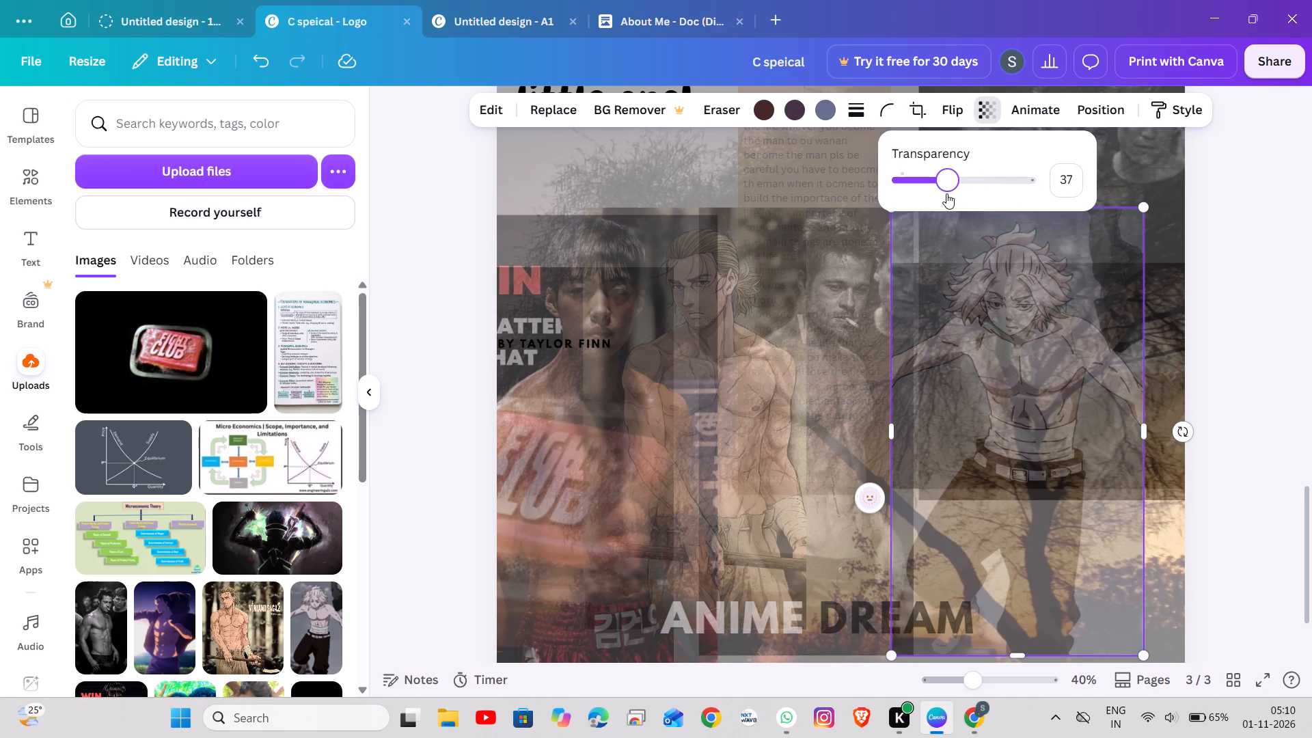
left_click(1199, 262)
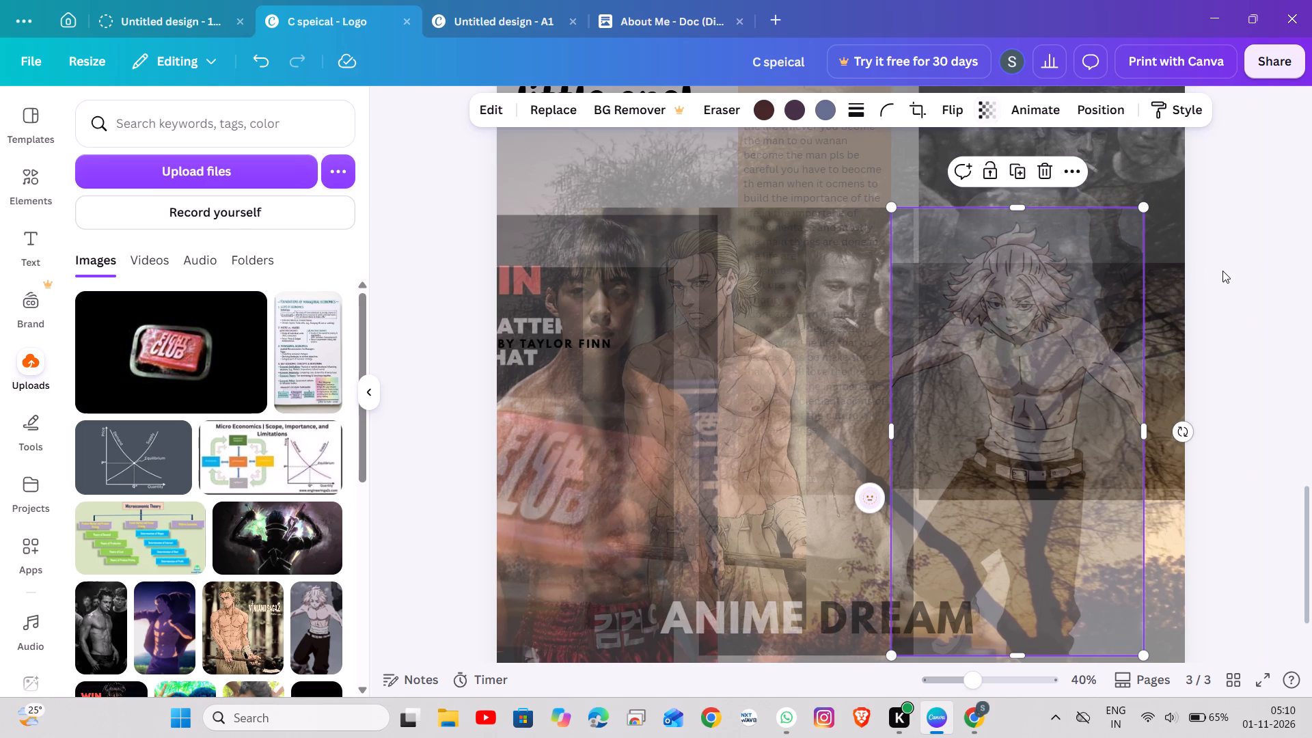
left_click(1222, 271)
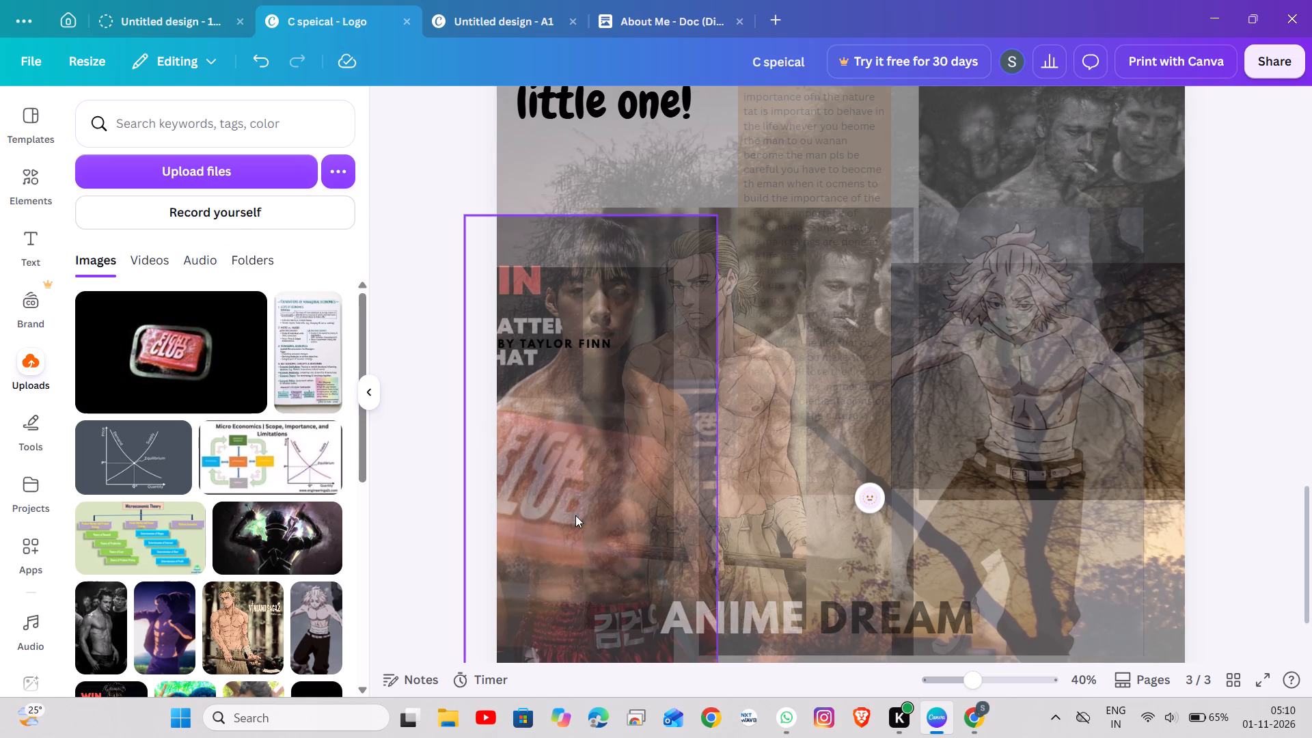
Move the dark-haired young man picture up out of the way, and move the Fight Club soap picture to the page's centre over the smoking man.
left_click_drag(575, 510, 756, 475)
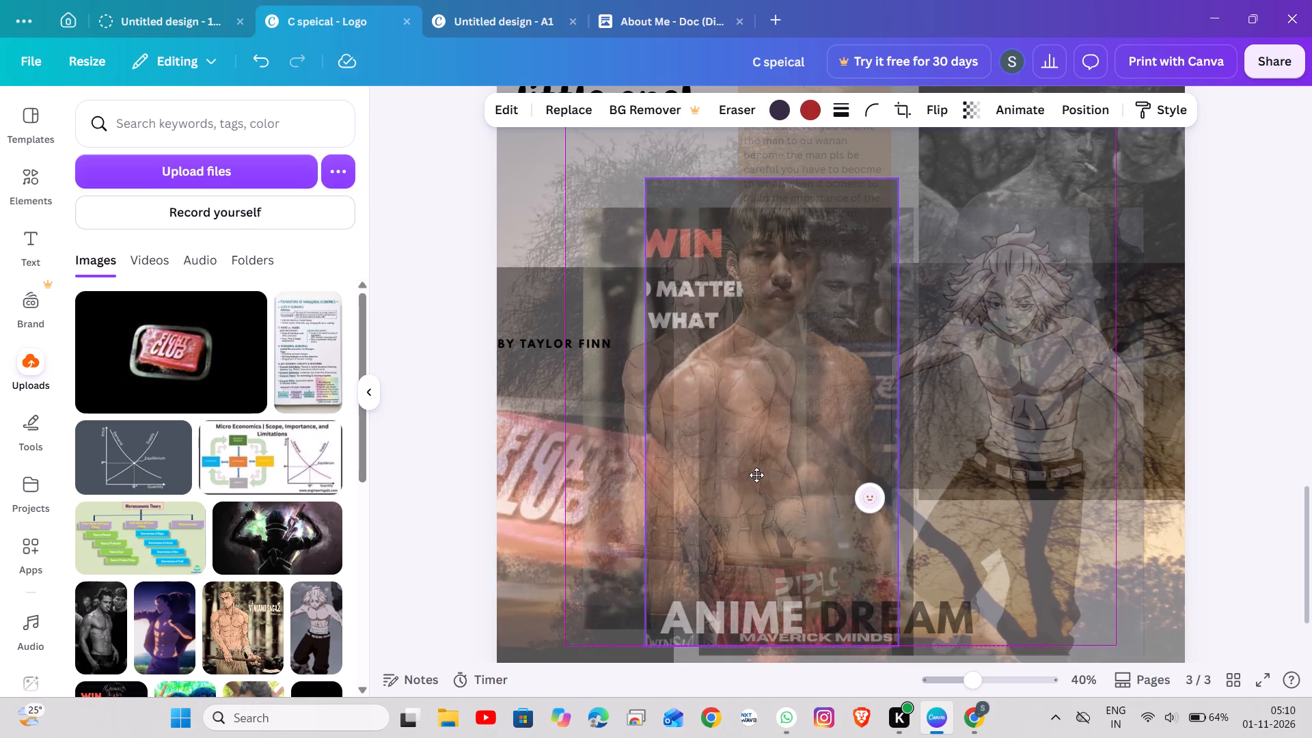
left_click_drag(756, 475, 560, 303)
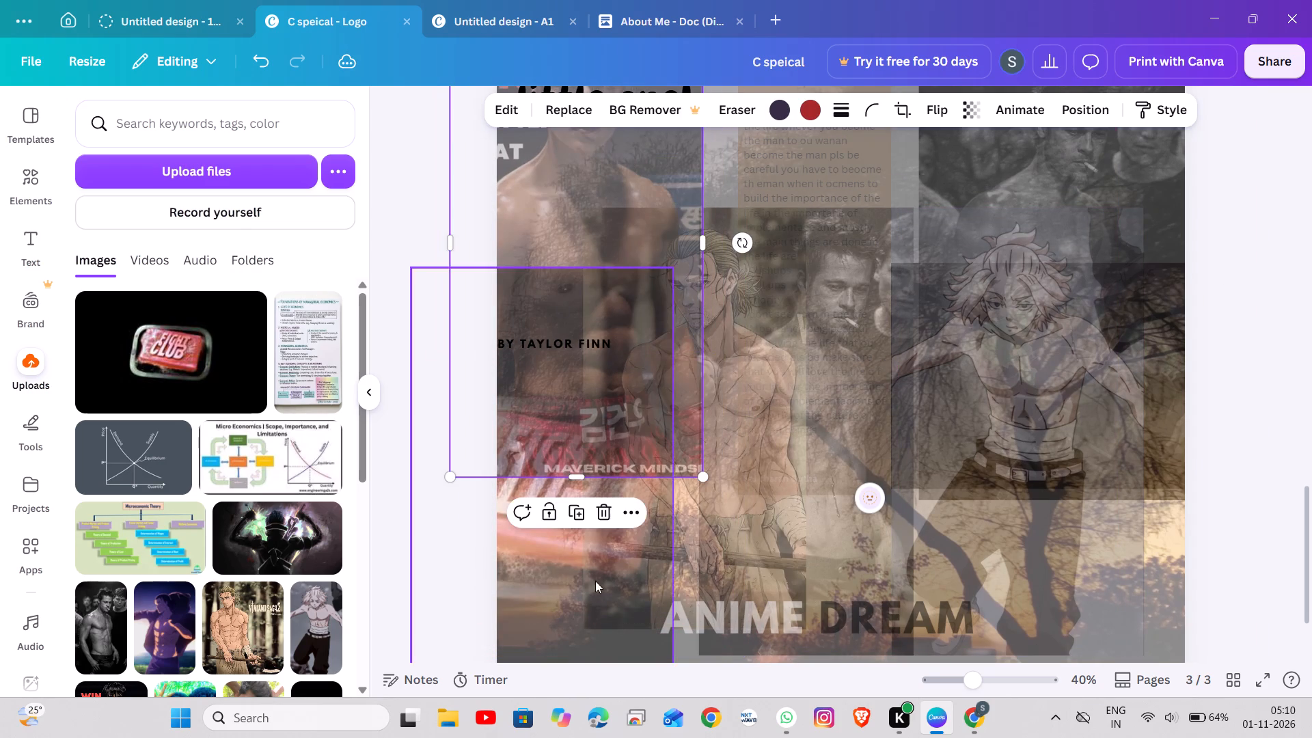
left_click(599, 607)
left_click(549, 592)
left_click_drag(549, 592, 797, 528)
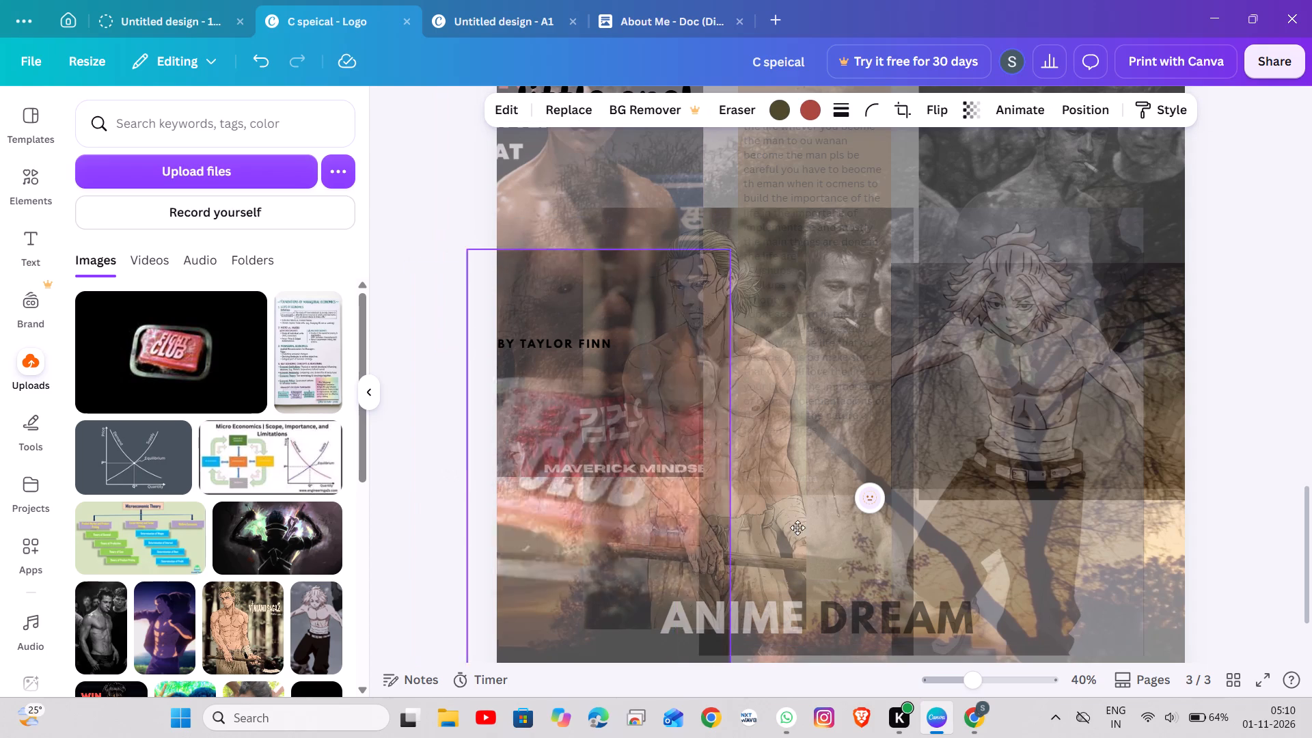
left_click_drag(797, 528, 836, 510)
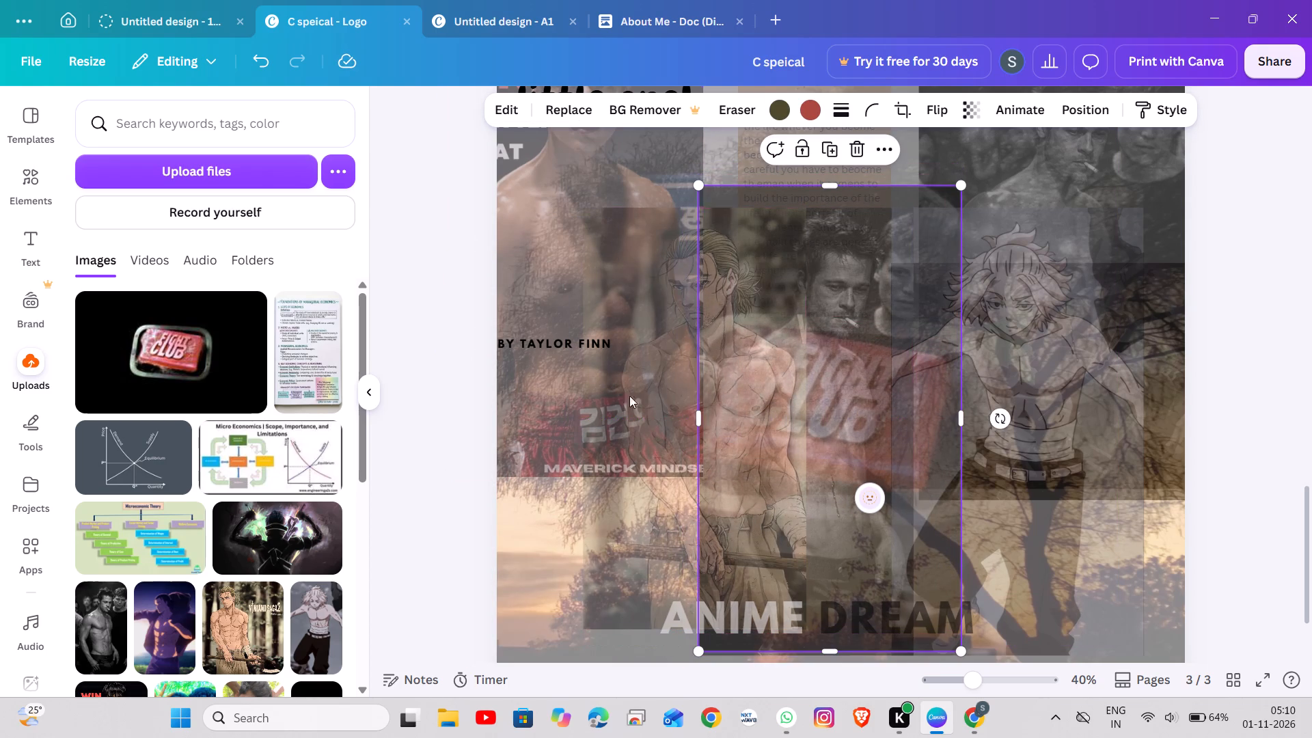
Move the dark-haired young man picture back down along the page's left edge, beside the Fight Club soap picture with their tops level.
left_click(573, 301)
left_click_drag(573, 301, 555, 281)
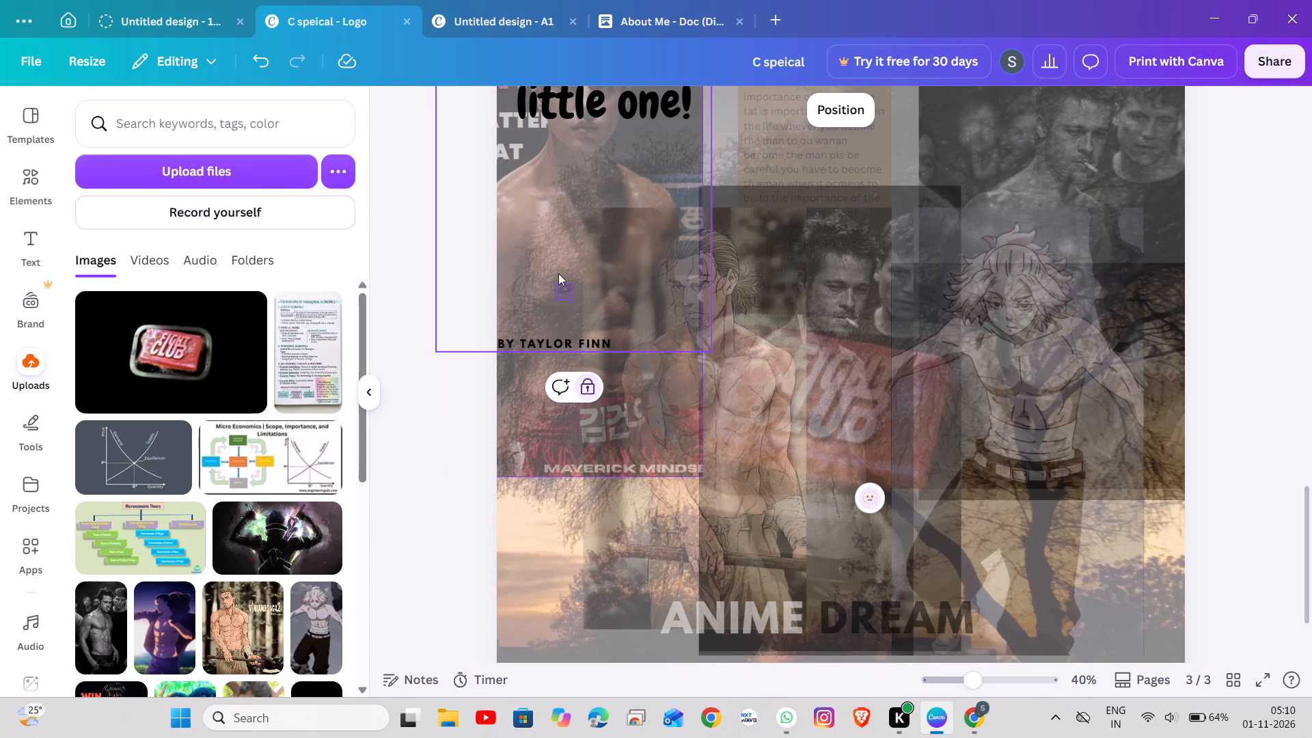
double_click(558, 273)
left_click(558, 273)
left_click_drag(558, 273, 550, 323)
left_click(545, 390)
left_click_drag(545, 390, 535, 533)
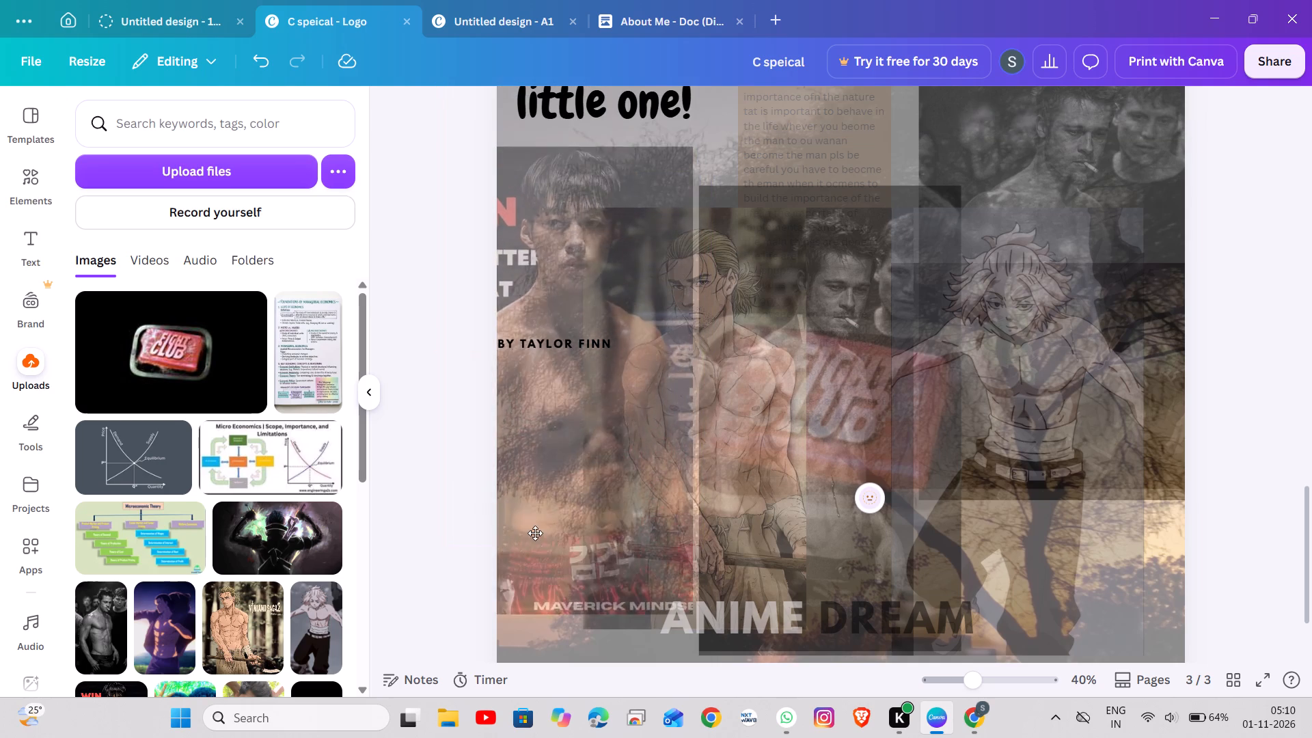
left_click_drag(535, 533, 537, 578)
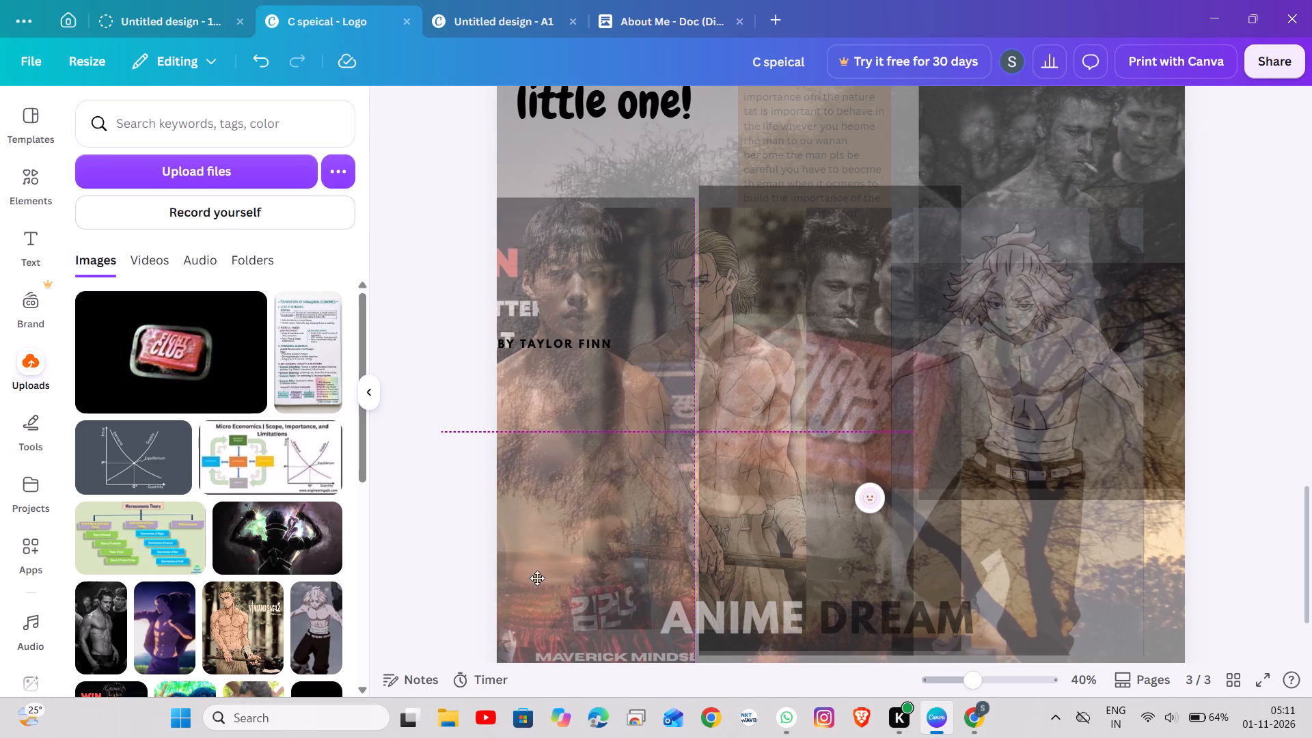
left_click_drag(537, 578, 545, 566)
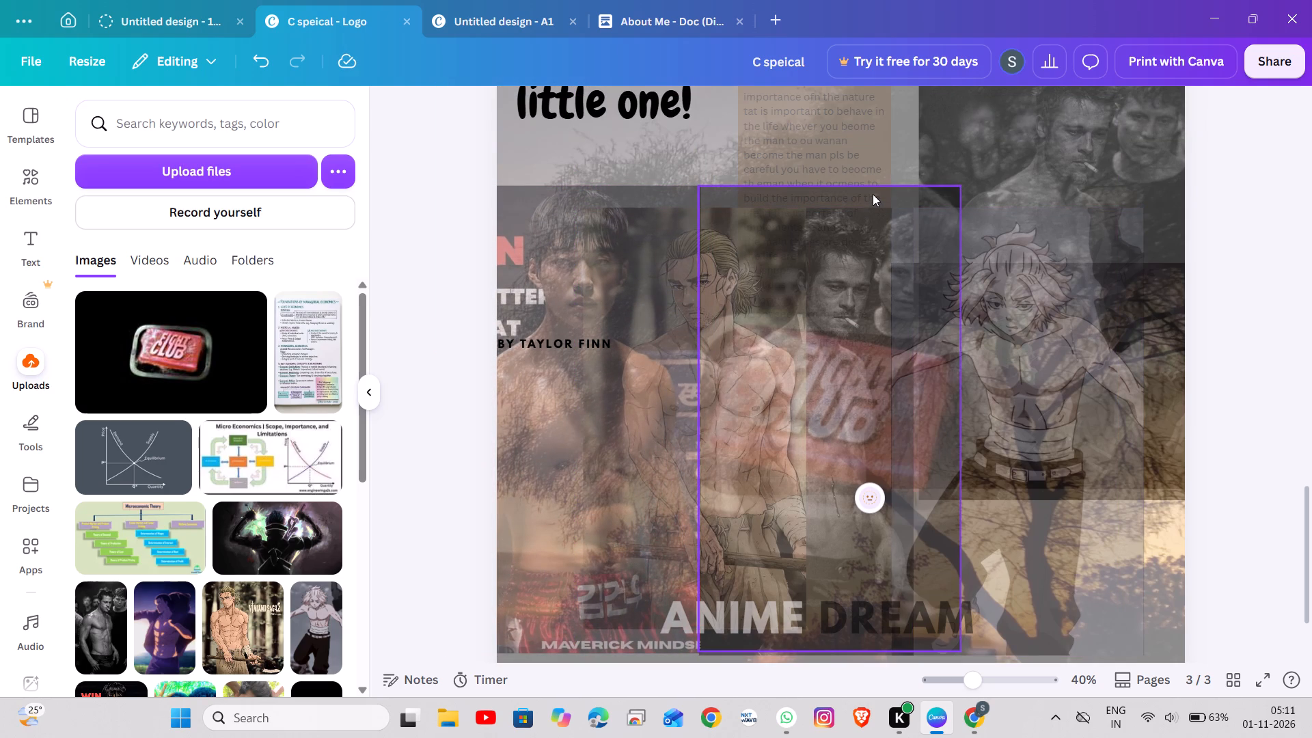
Stretch the Fight Club soap picture across the full page width of 2,000 and extend its top edge slightly above the characters' heads.
left_click_drag(873, 194, 869, 215)
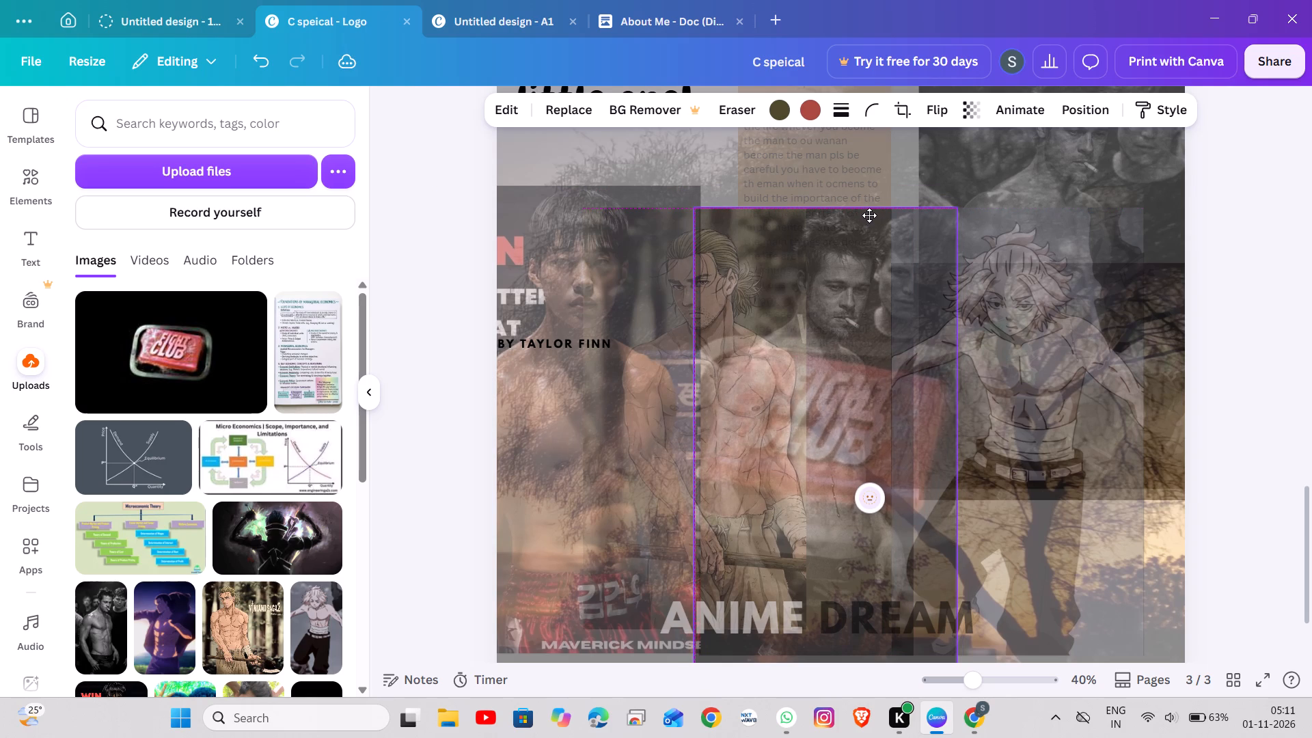
left_click_drag(869, 215, 872, 207)
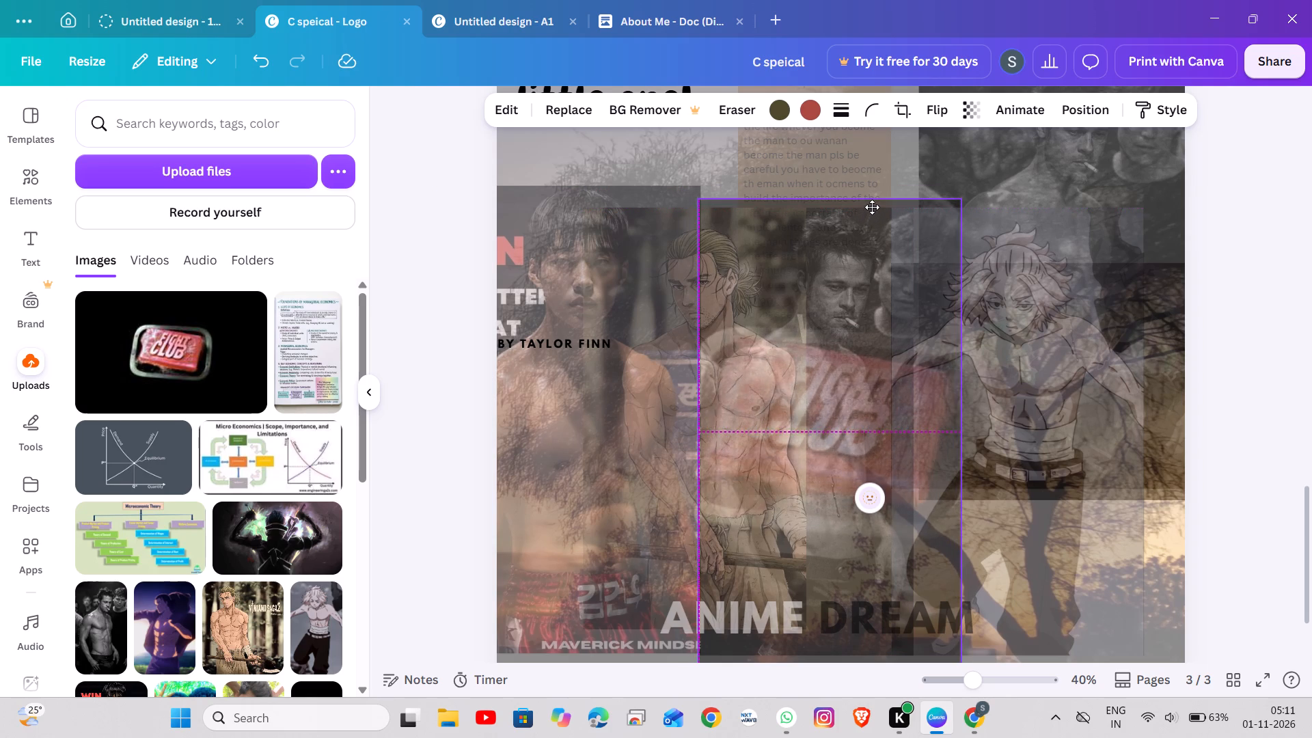
left_click_drag(872, 207, 870, 188)
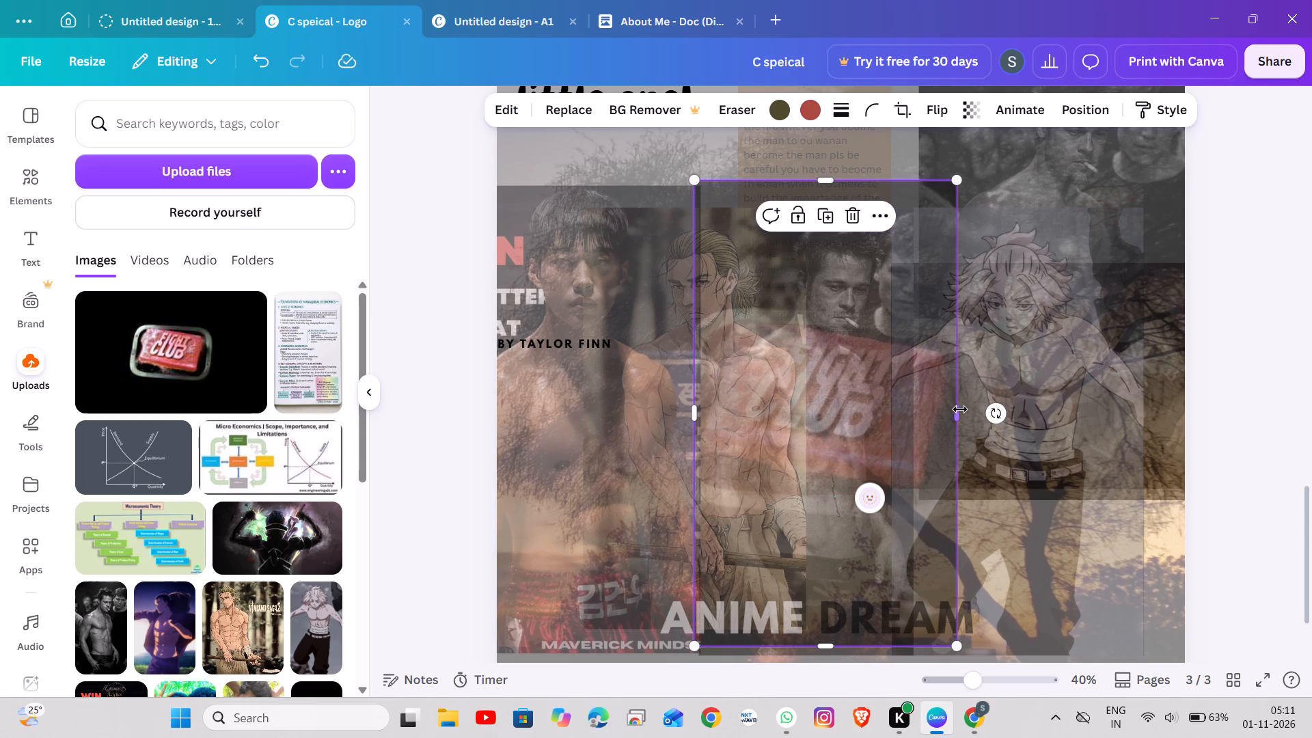
left_click_drag(960, 409, 1159, 394)
left_click_drag(696, 413, 694, 414)
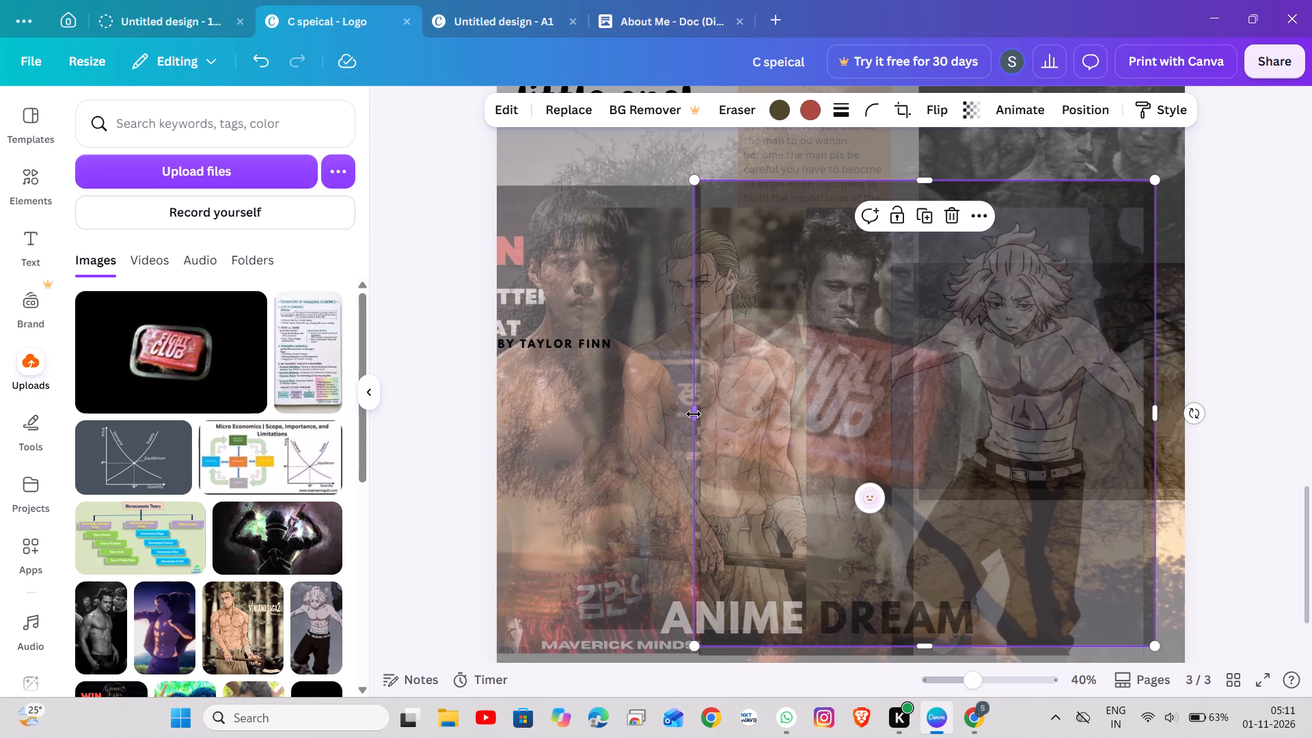
left_click_drag(694, 414, 496, 422)
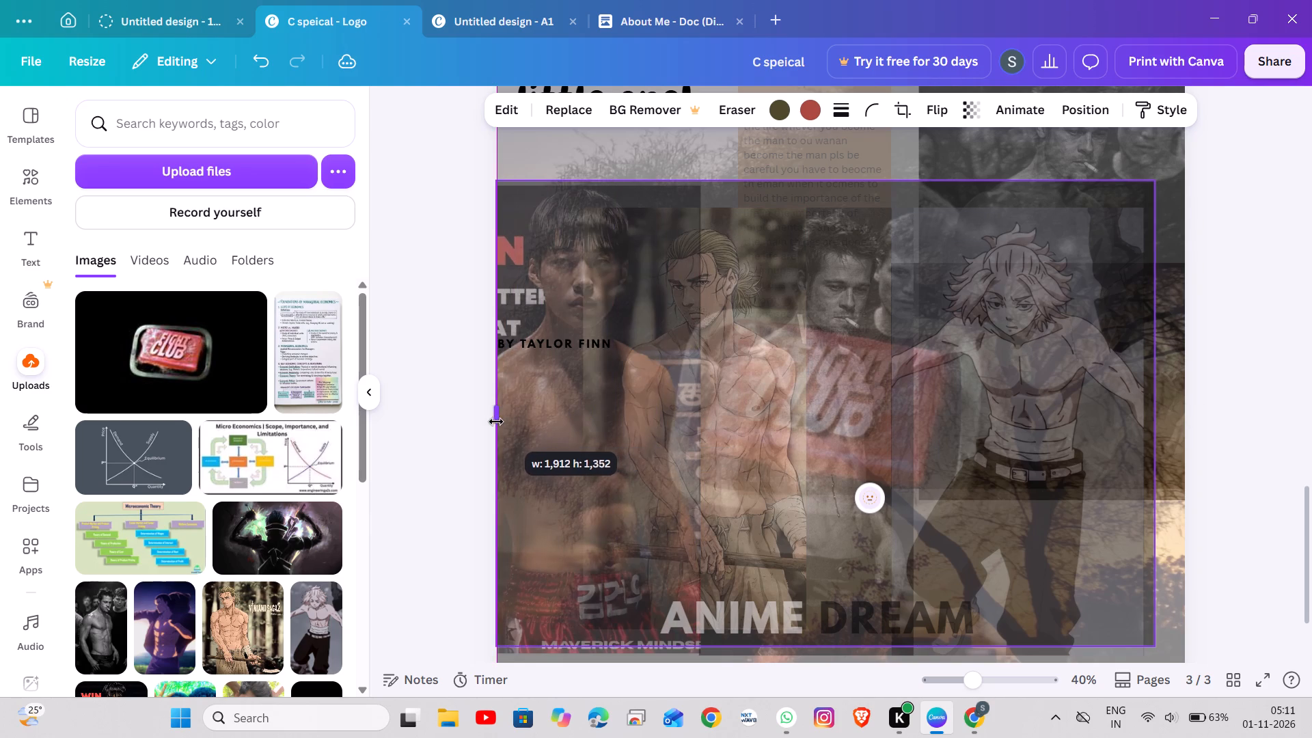
left_click_drag(496, 422, 497, 424)
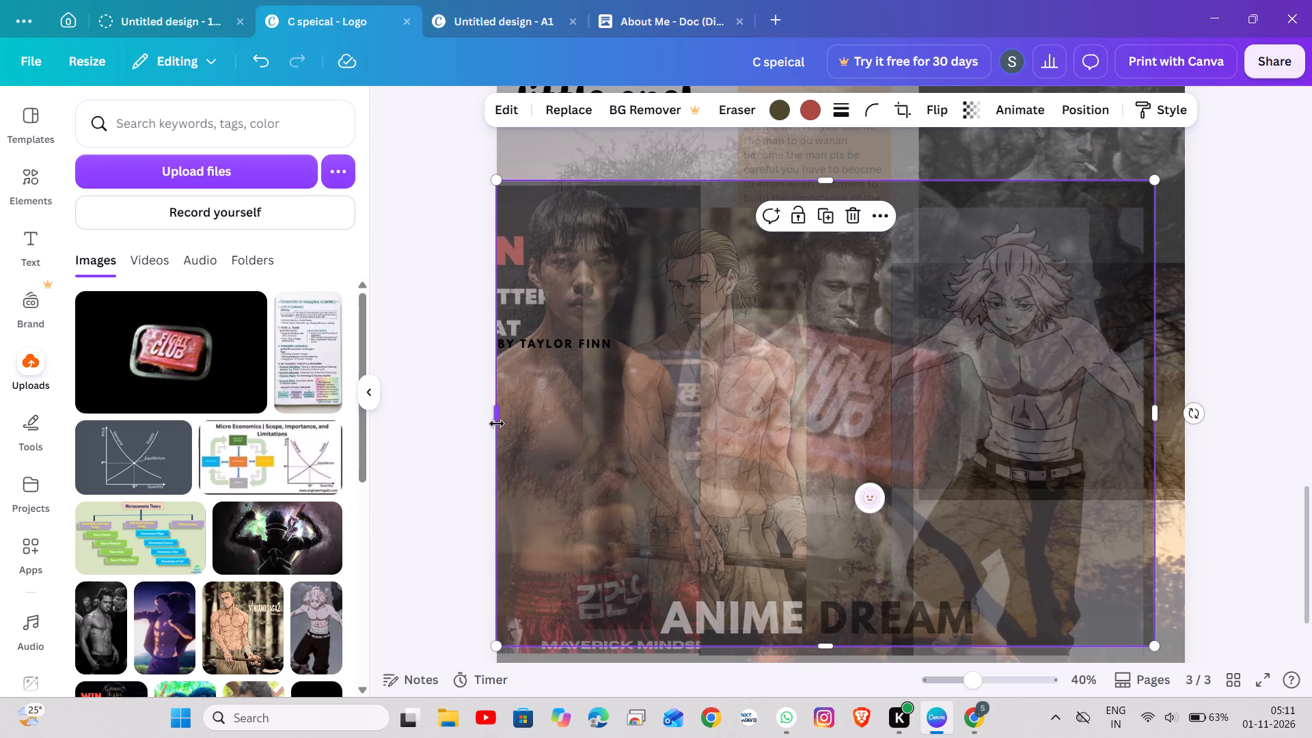
left_click_drag(1155, 409, 1158, 411)
left_click_drag(1158, 411, 1188, 411)
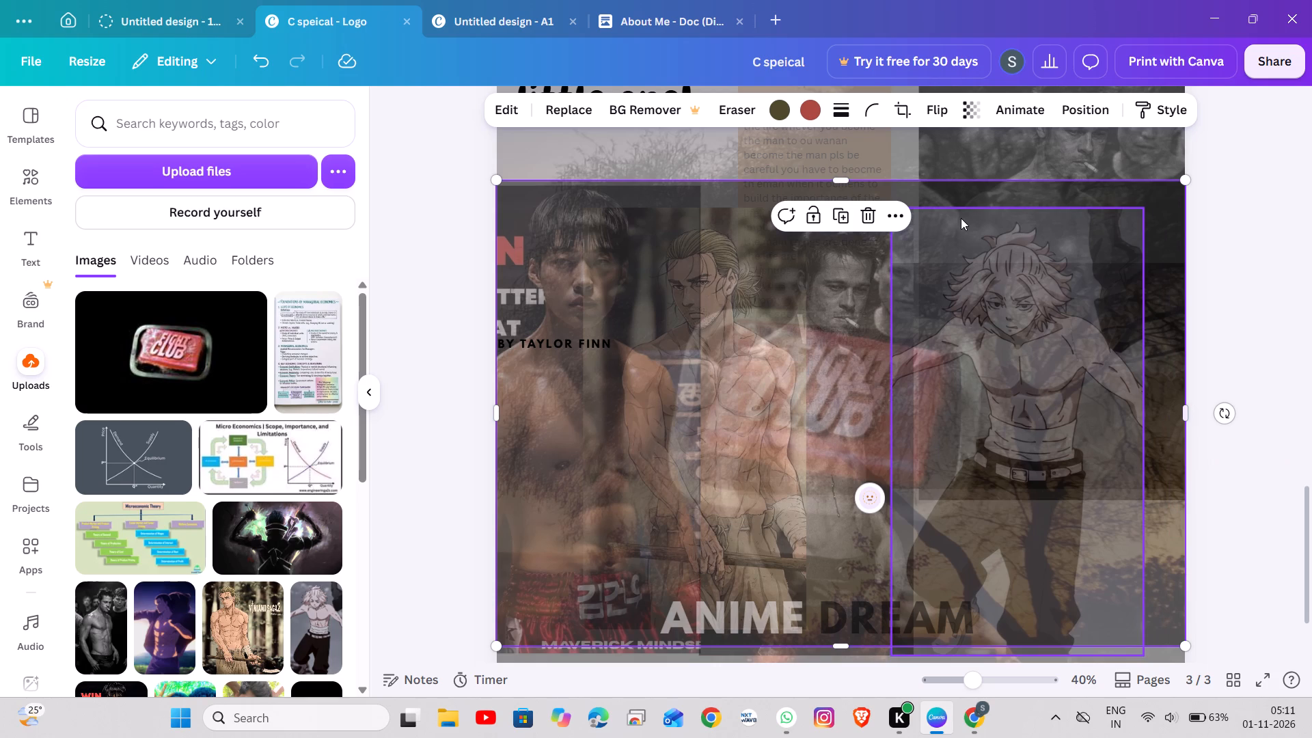
left_click_drag(851, 185, 853, 112)
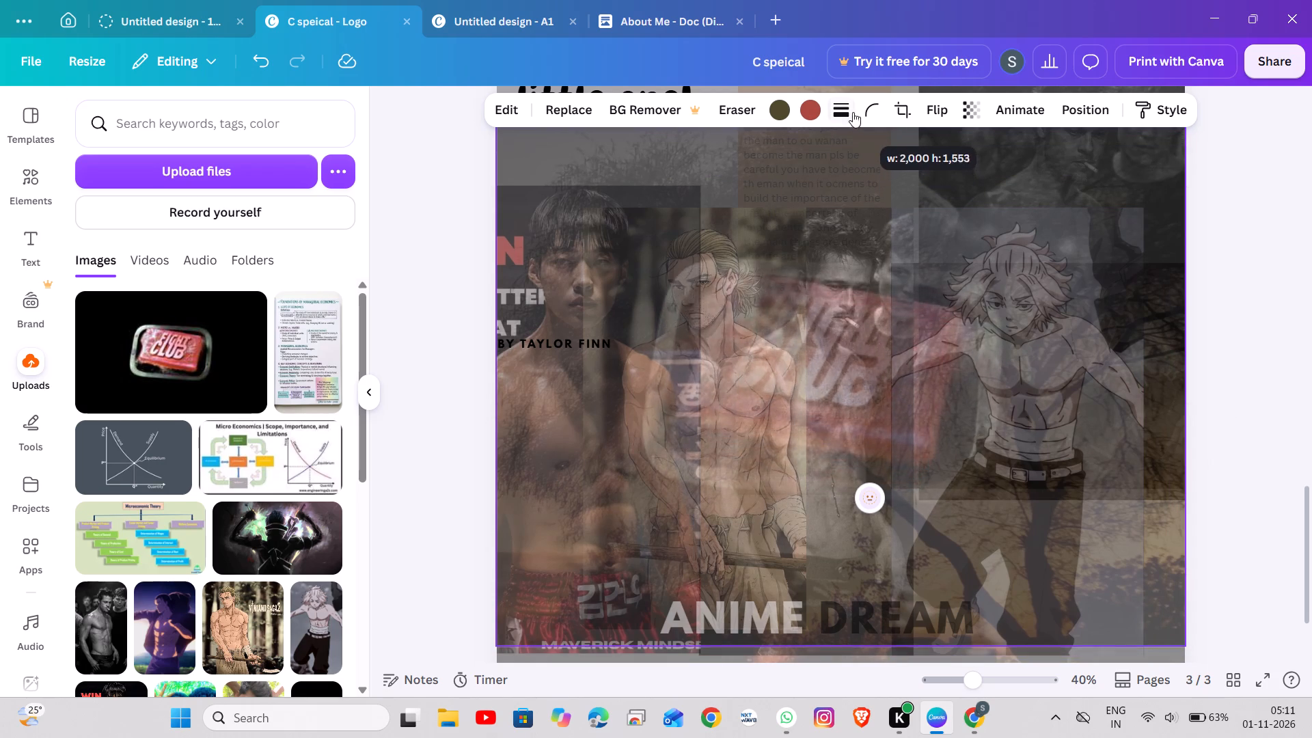
left_click_drag(853, 112, 830, 143)
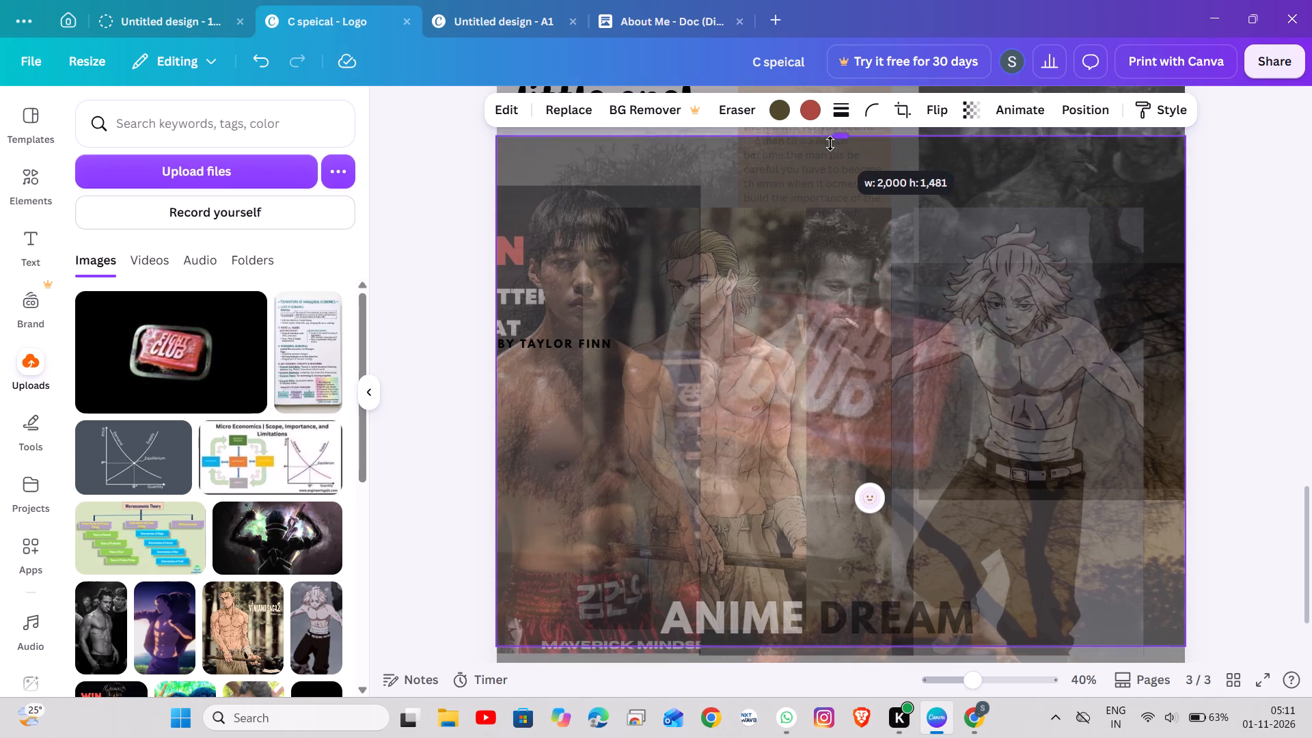
left_click_drag(830, 143, 812, 165)
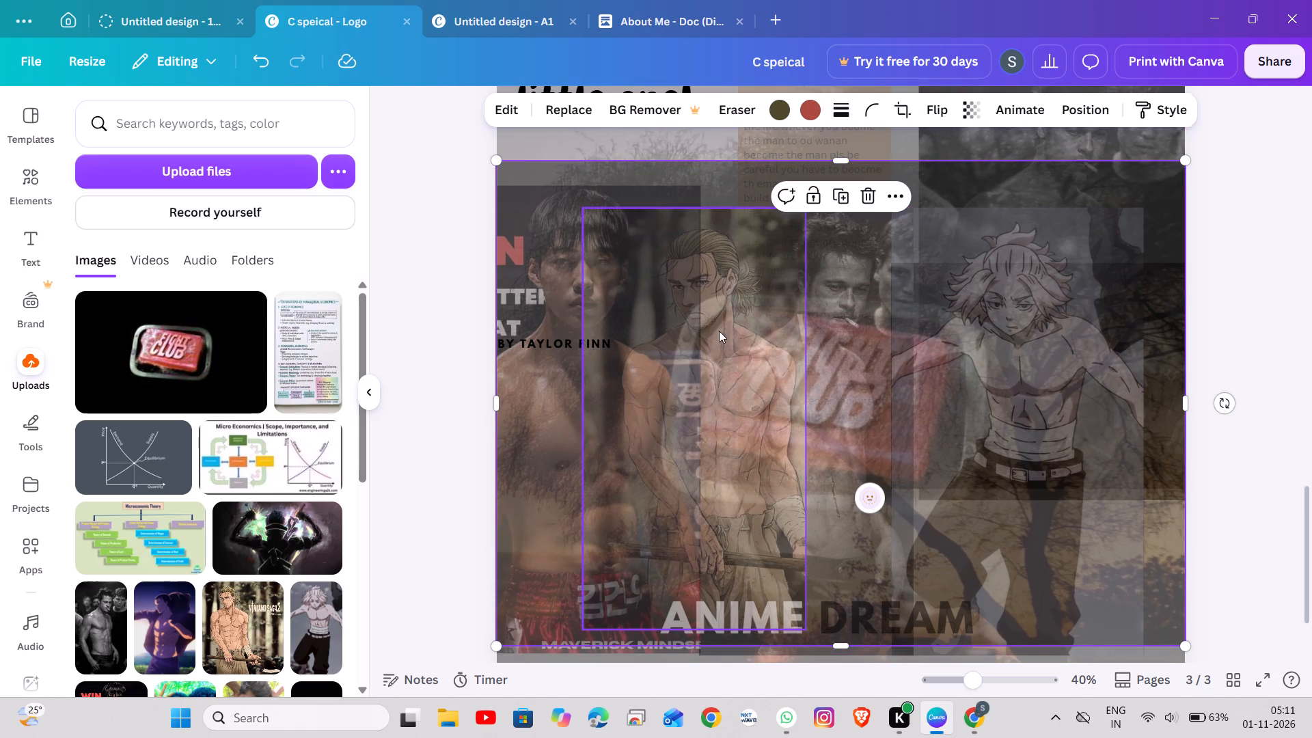
Check the blond anime character picture's transparency, and set the dark-haired young man picture's transparency to 37.
left_click(719, 331)
left_click(590, 308)
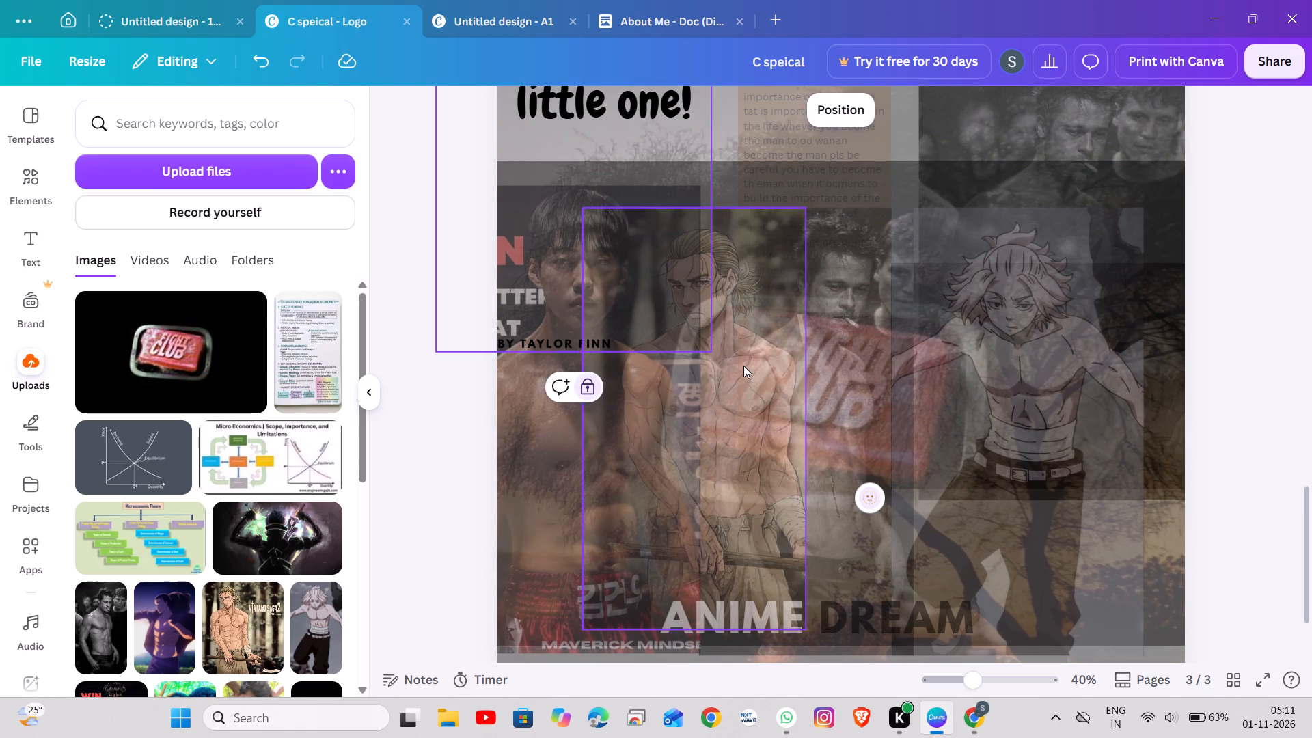
left_click(743, 366)
left_click(981, 111)
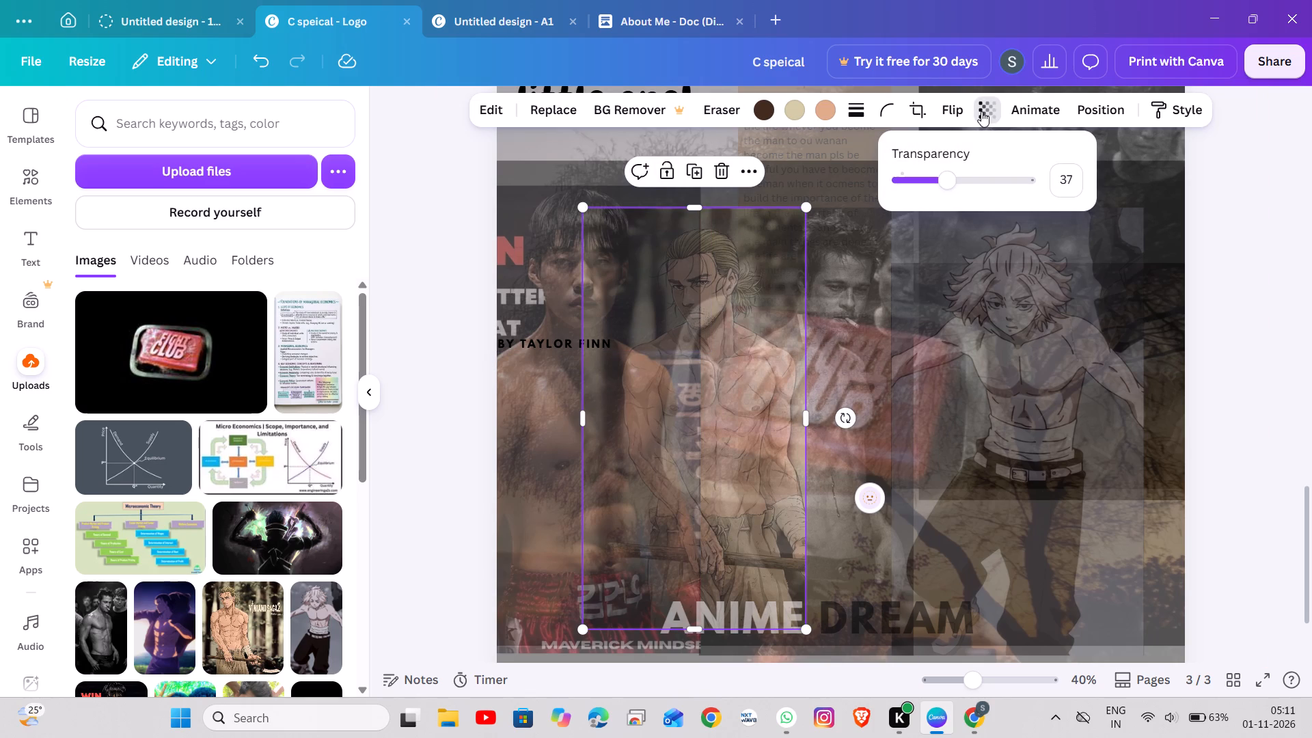
left_click(561, 428)
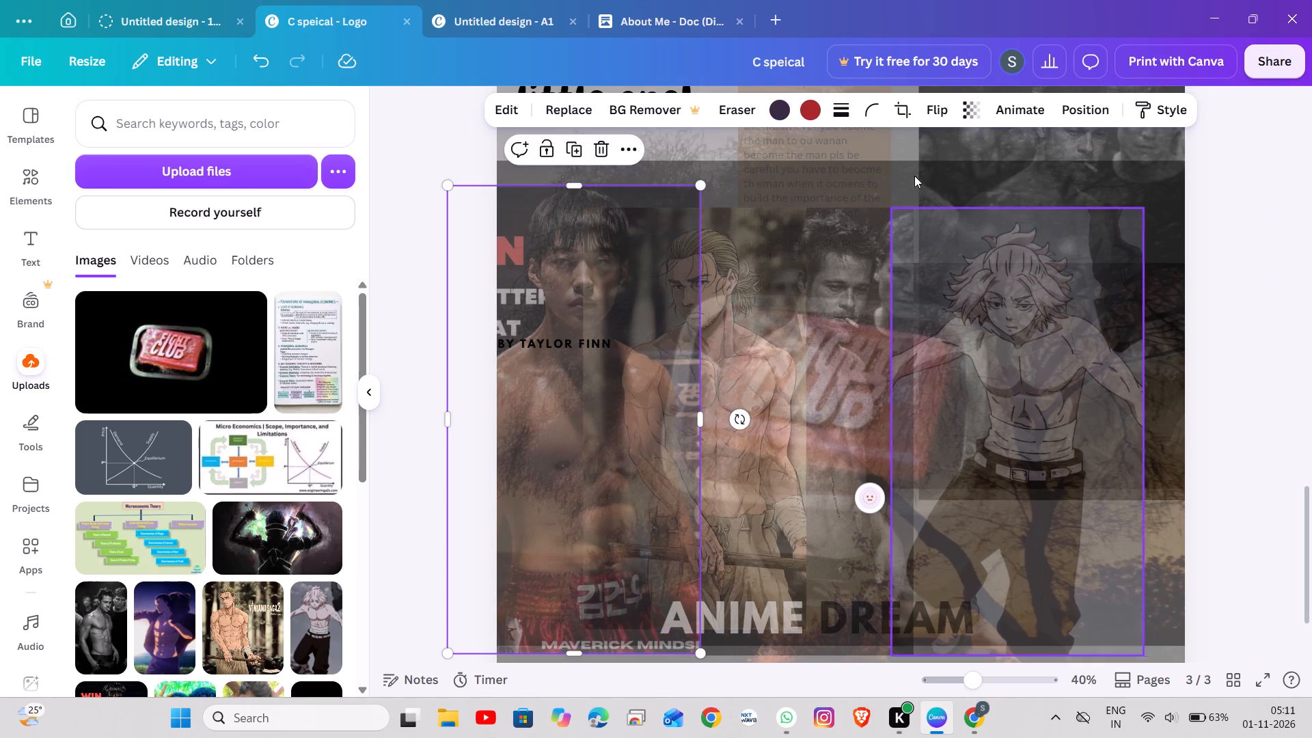
left_click(965, 111)
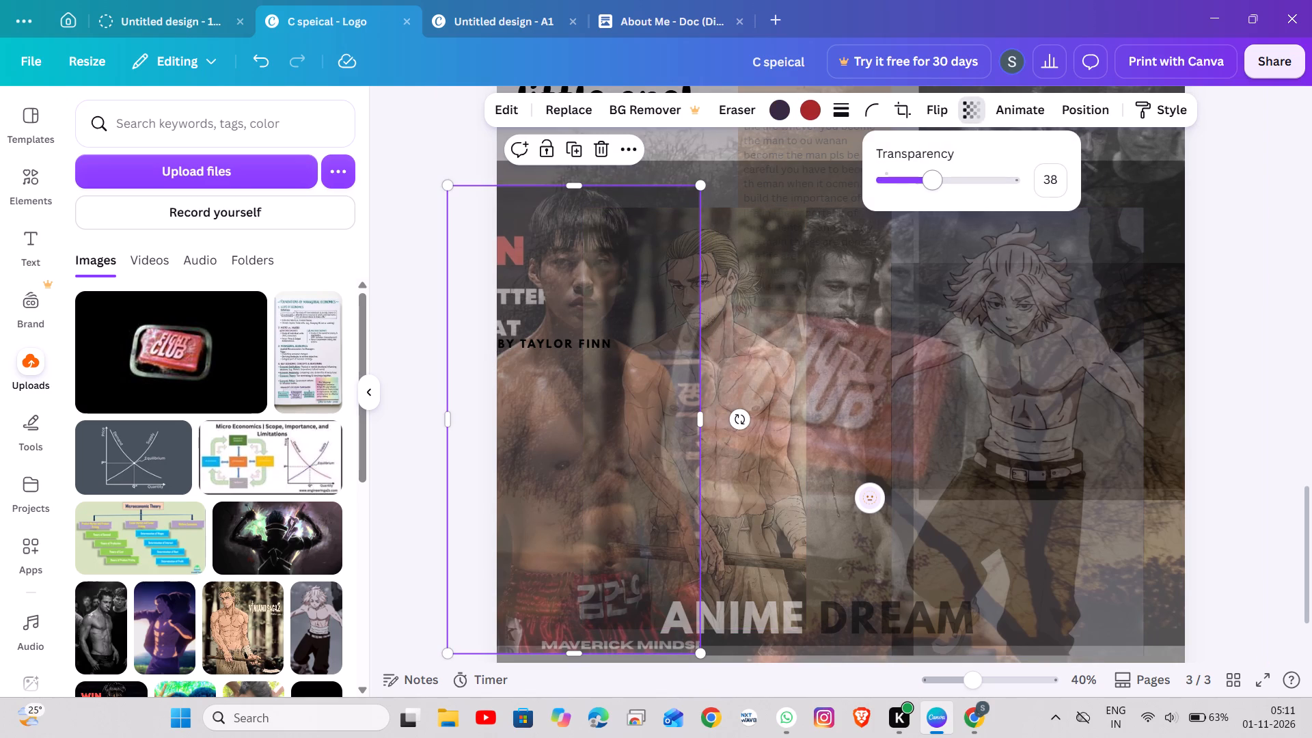
left_click(935, 180)
Check the white-haired anime character picture's transparency, and set the smoking man picture's transparency to 37.
left_click(1065, 340)
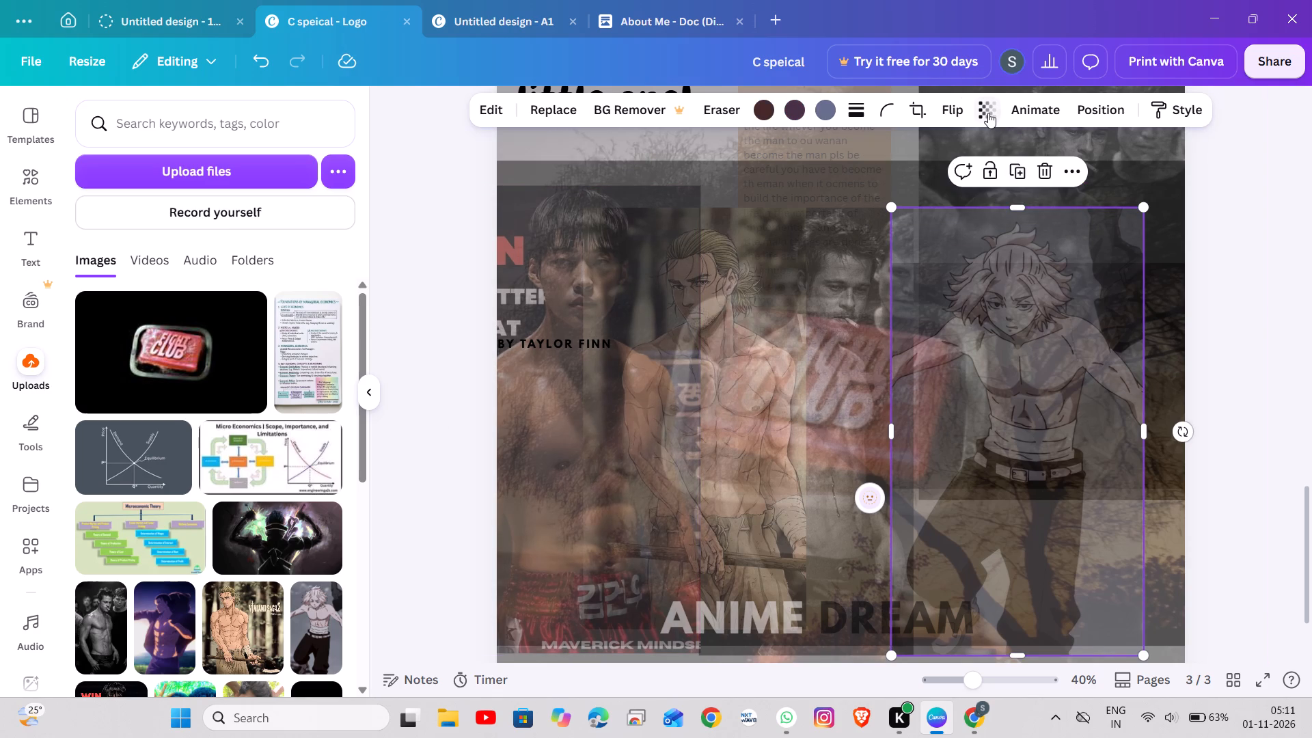
left_click(988, 113)
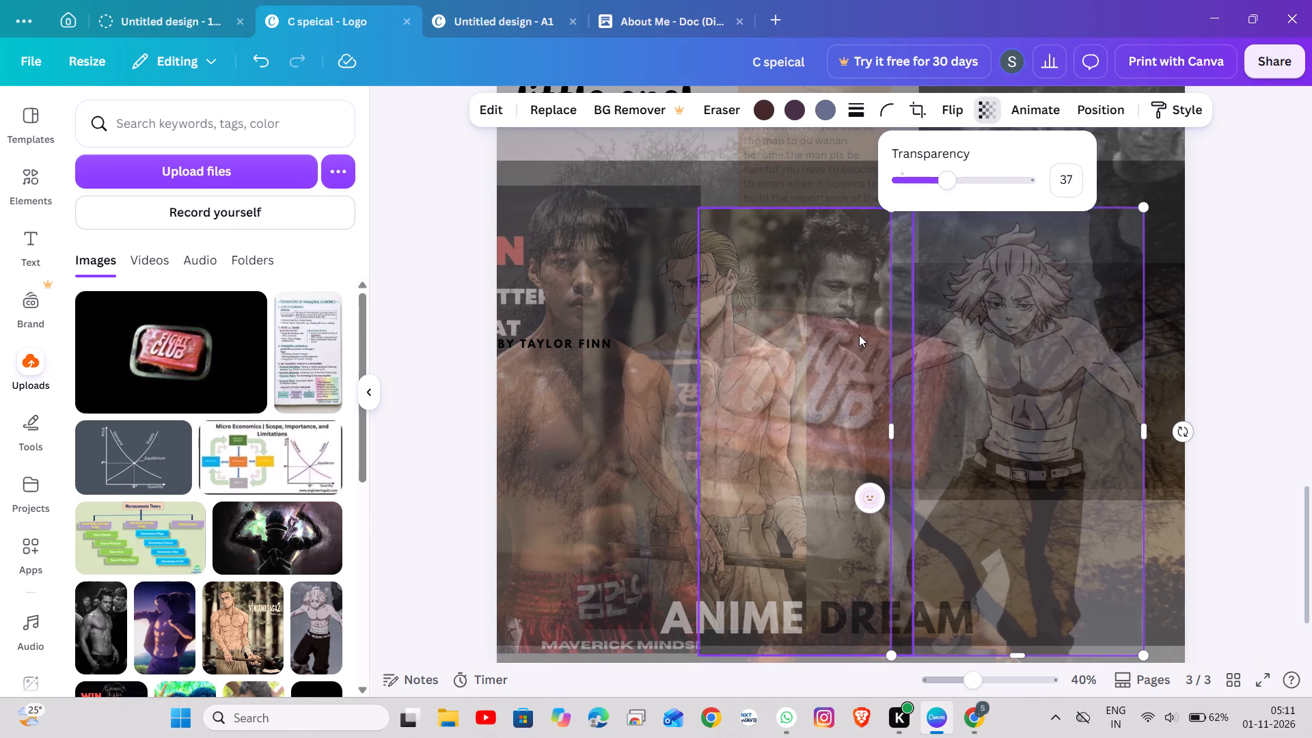
left_click(859, 335)
left_click(845, 257)
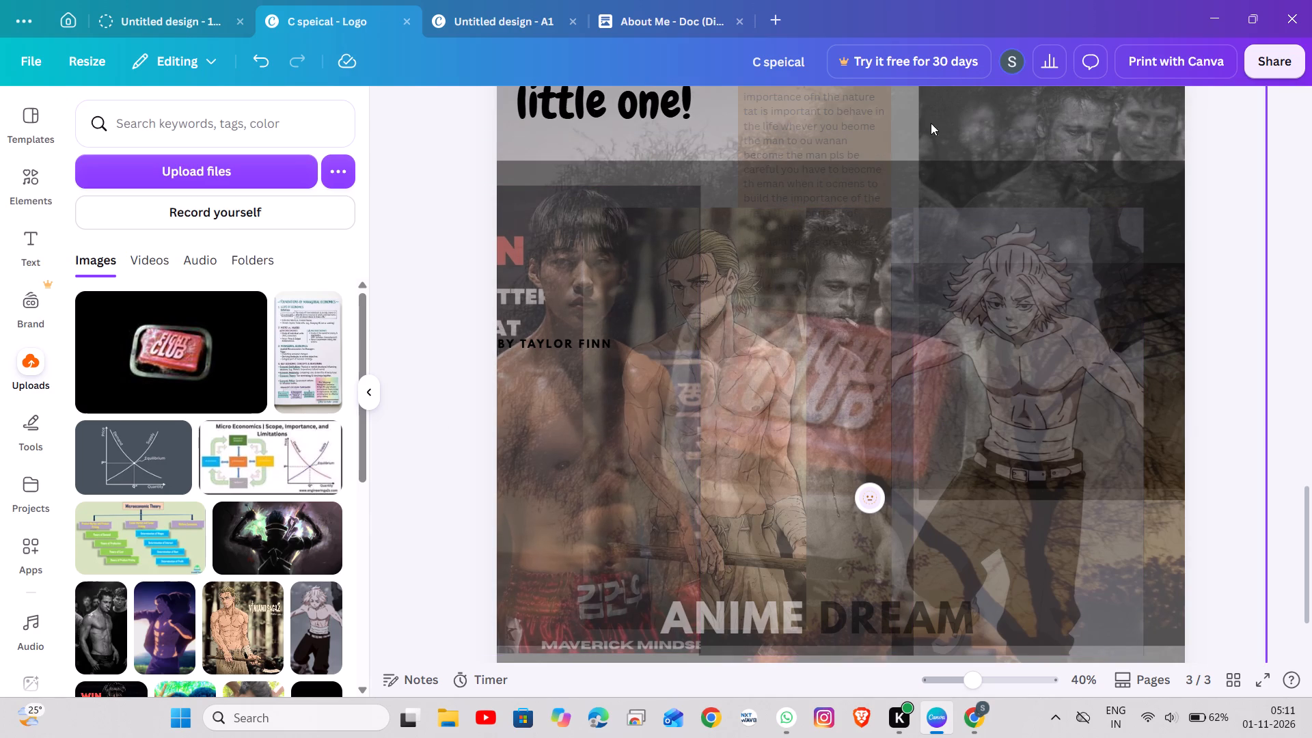
left_click(865, 236)
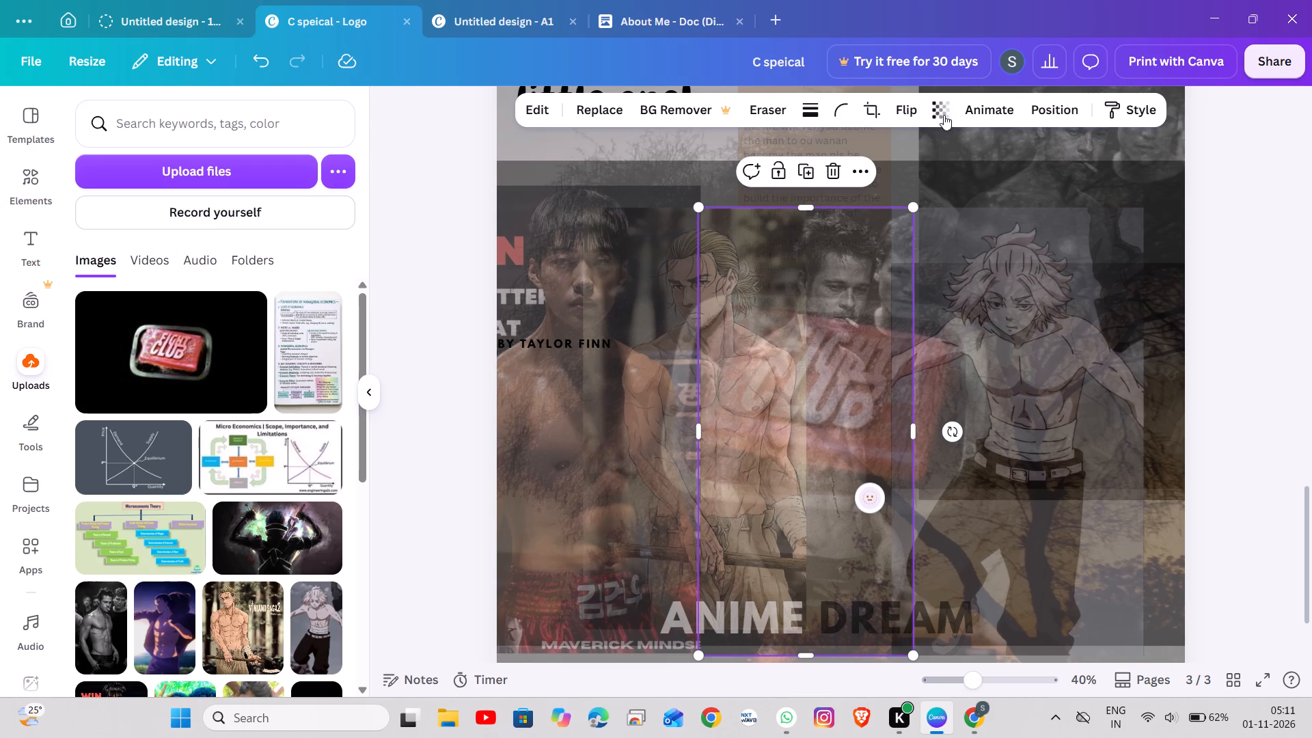
left_click(945, 109)
left_click_drag(914, 185, 900, 188)
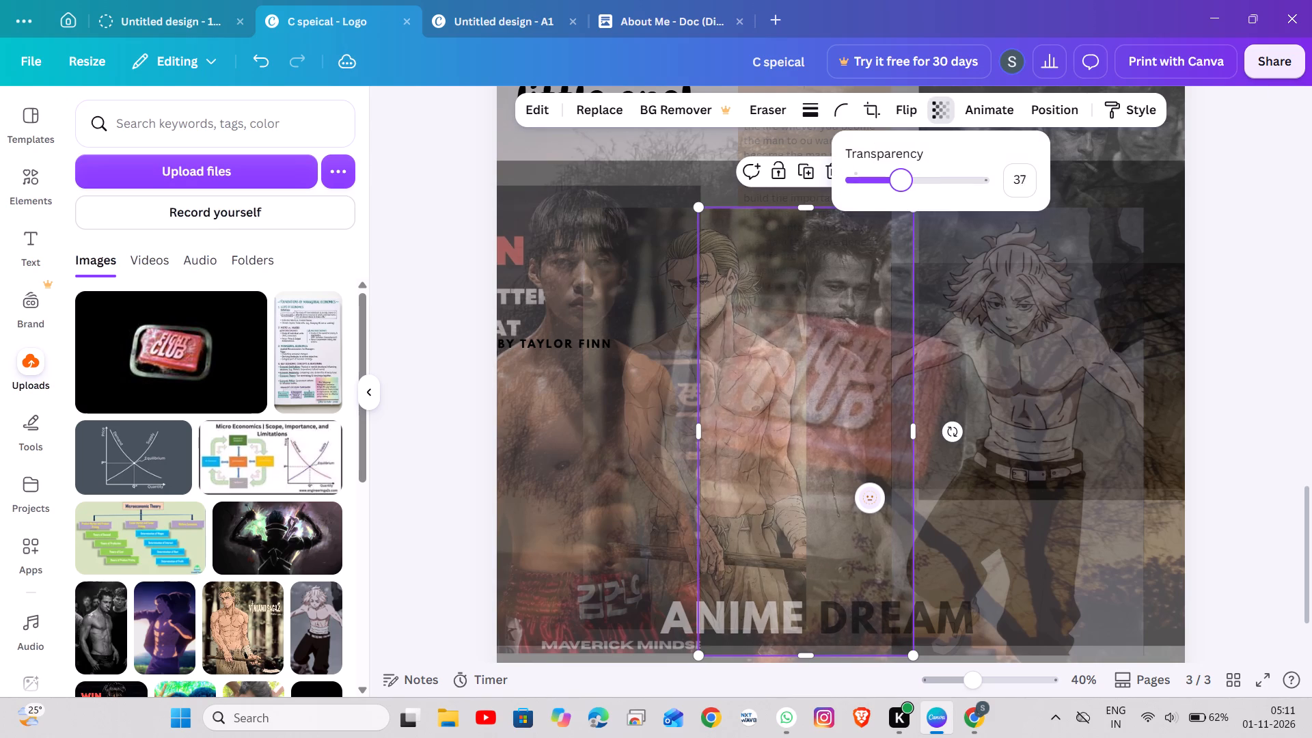
left_click_drag(900, 188, 901, 192)
left_click_drag(901, 192, 899, 192)
left_click(1114, 202)
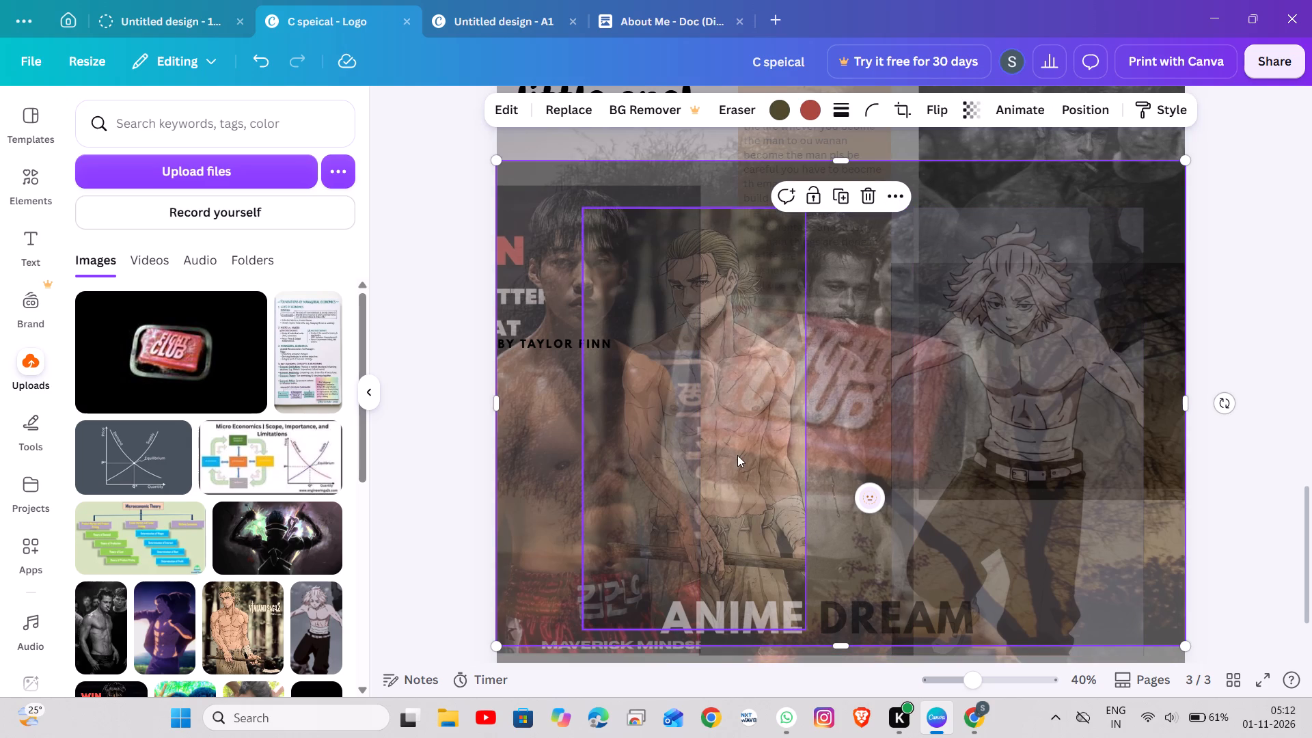
Move the ANIME DREAM title slightly left and up at the bottom of page 3.
left_click_drag(862, 614, 833, 599)
left_click(1302, 335)
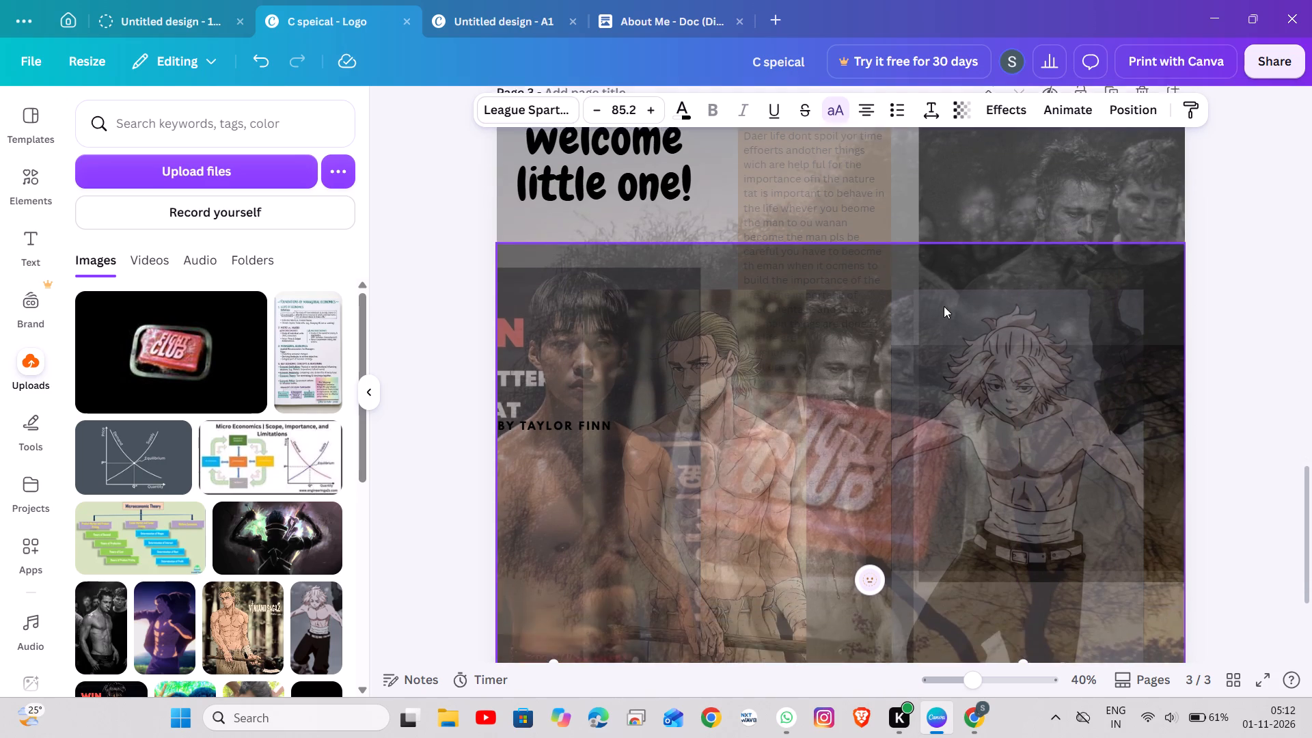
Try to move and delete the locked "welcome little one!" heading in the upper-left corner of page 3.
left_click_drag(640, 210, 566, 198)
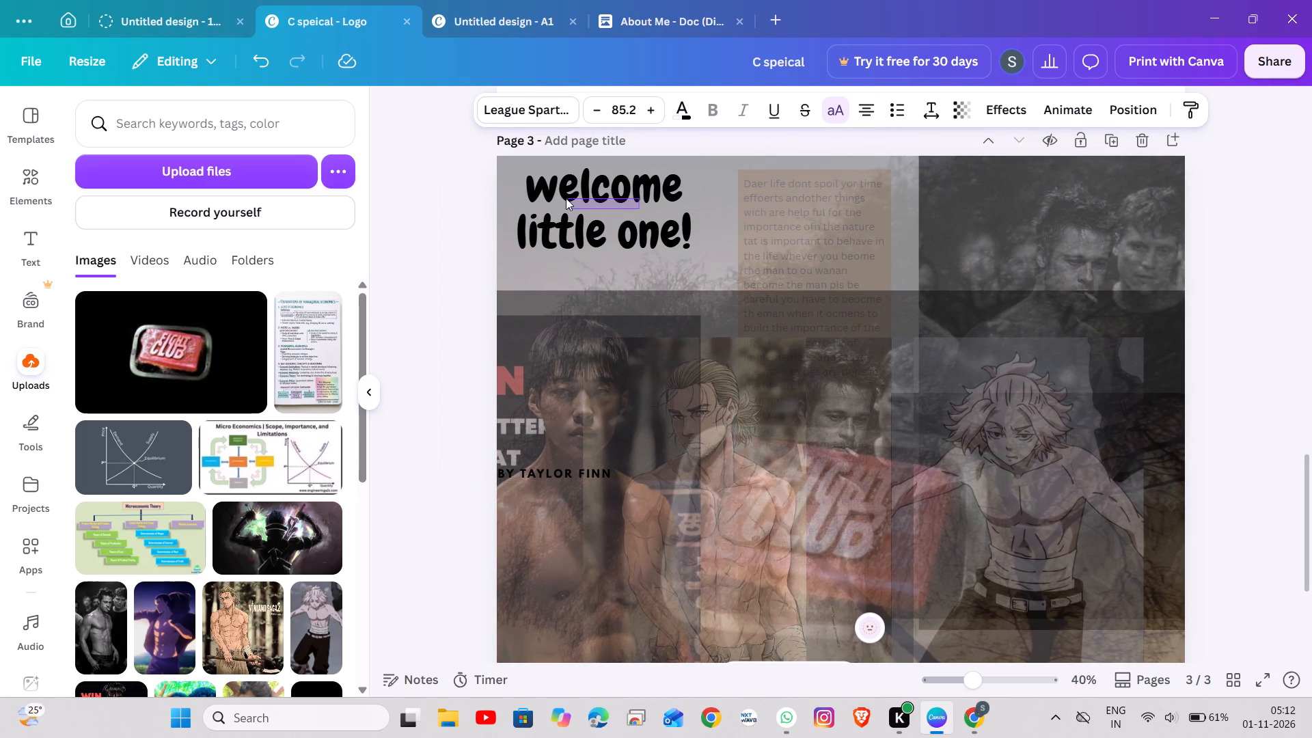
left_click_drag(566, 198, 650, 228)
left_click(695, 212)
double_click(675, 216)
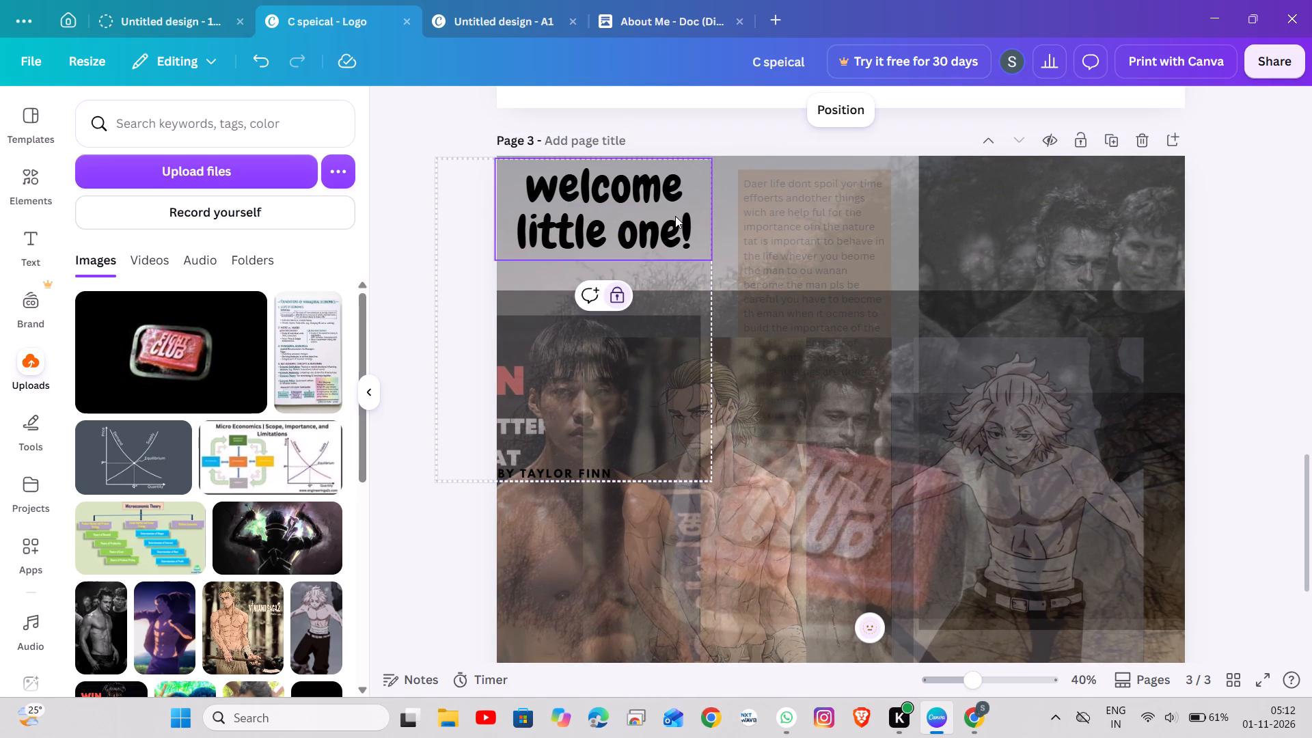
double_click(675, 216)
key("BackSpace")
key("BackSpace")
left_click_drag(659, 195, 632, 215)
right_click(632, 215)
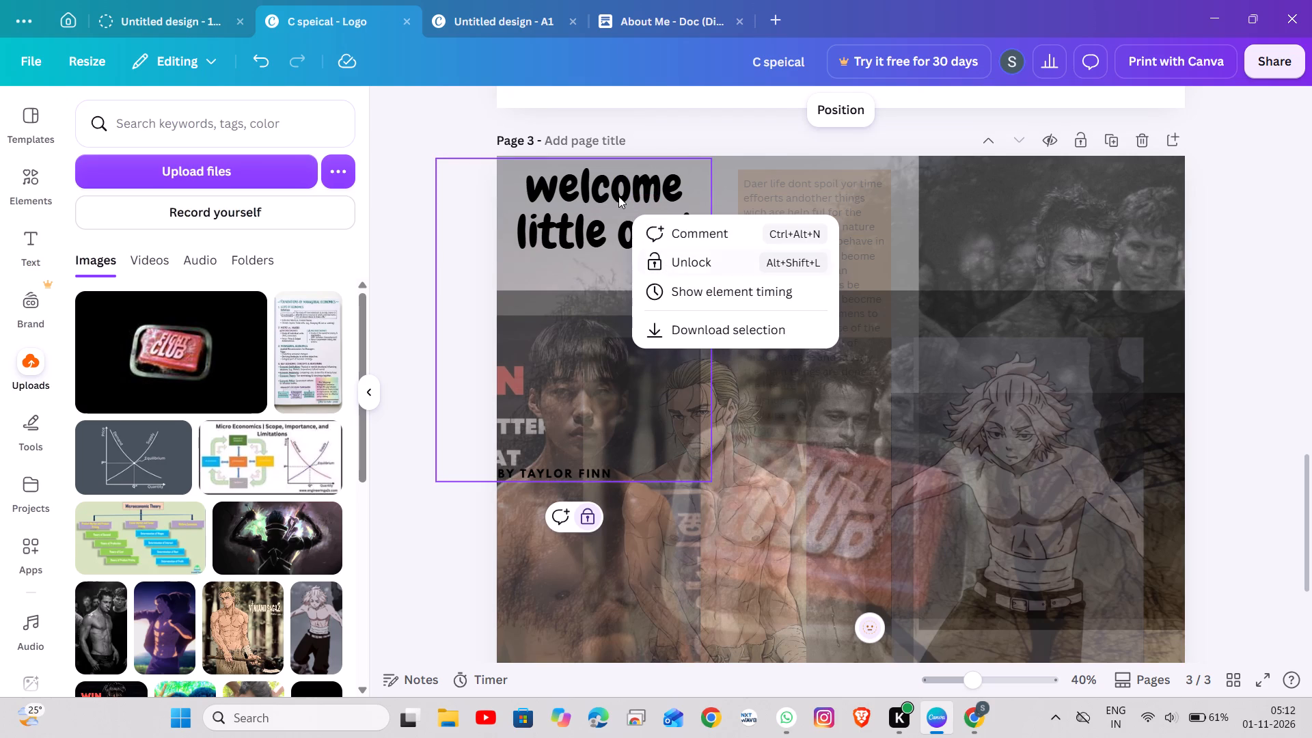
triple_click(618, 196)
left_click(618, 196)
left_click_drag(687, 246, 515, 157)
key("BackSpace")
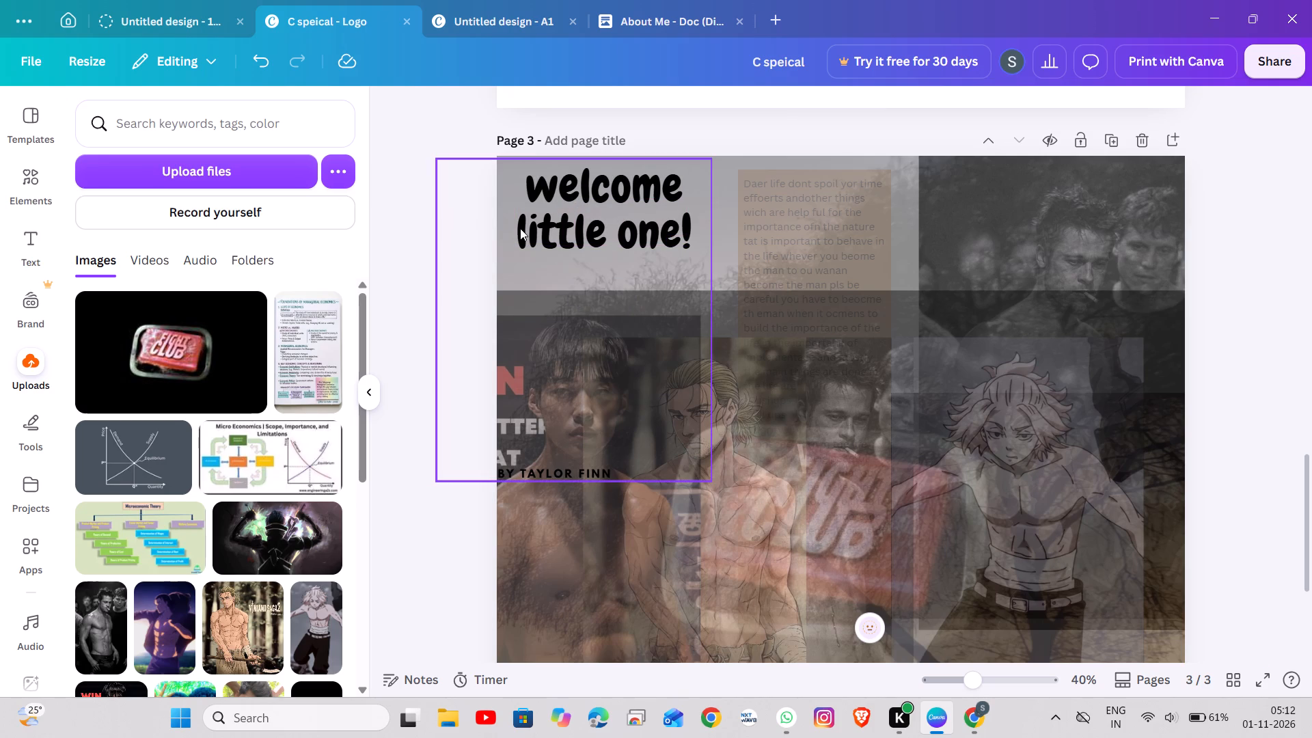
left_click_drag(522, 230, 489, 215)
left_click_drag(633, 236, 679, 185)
Move the faded brown paragraph text box left so it sits behind the "welcome little one!" heading on page 3.
left_click(784, 213)
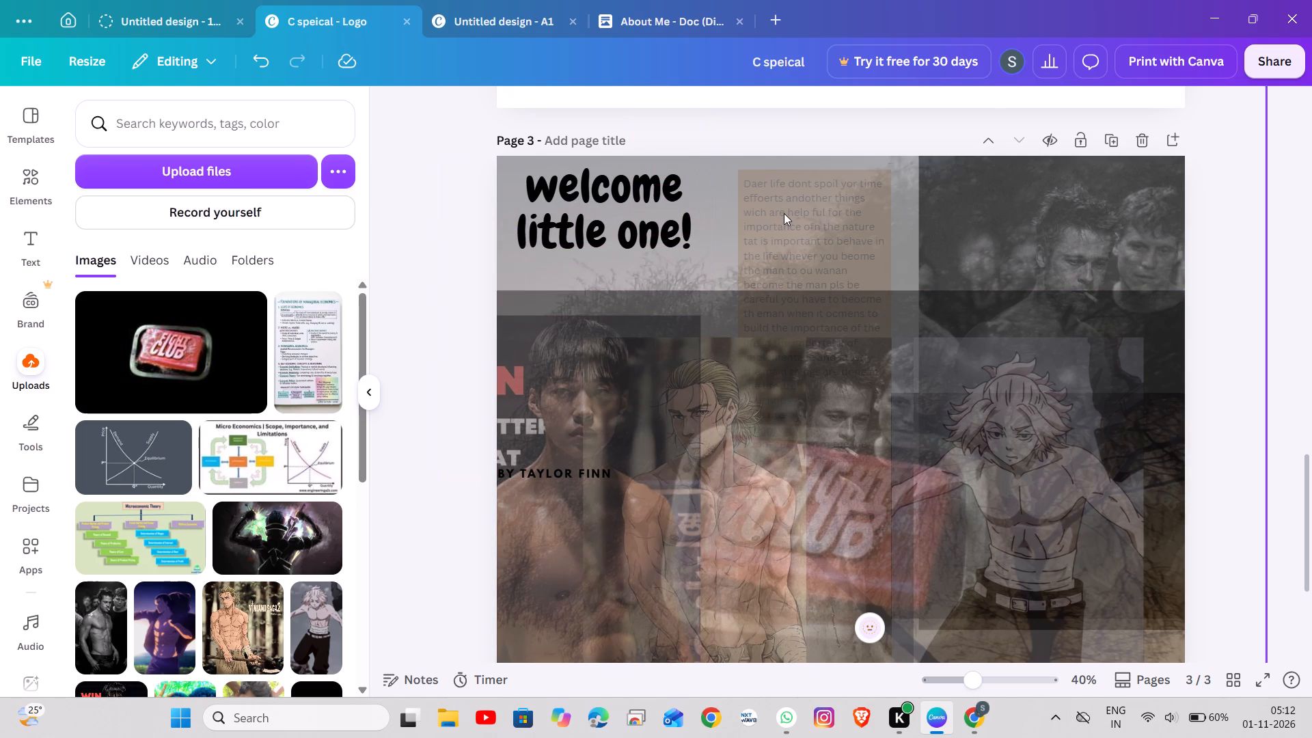
left_click_drag(784, 213, 620, 195)
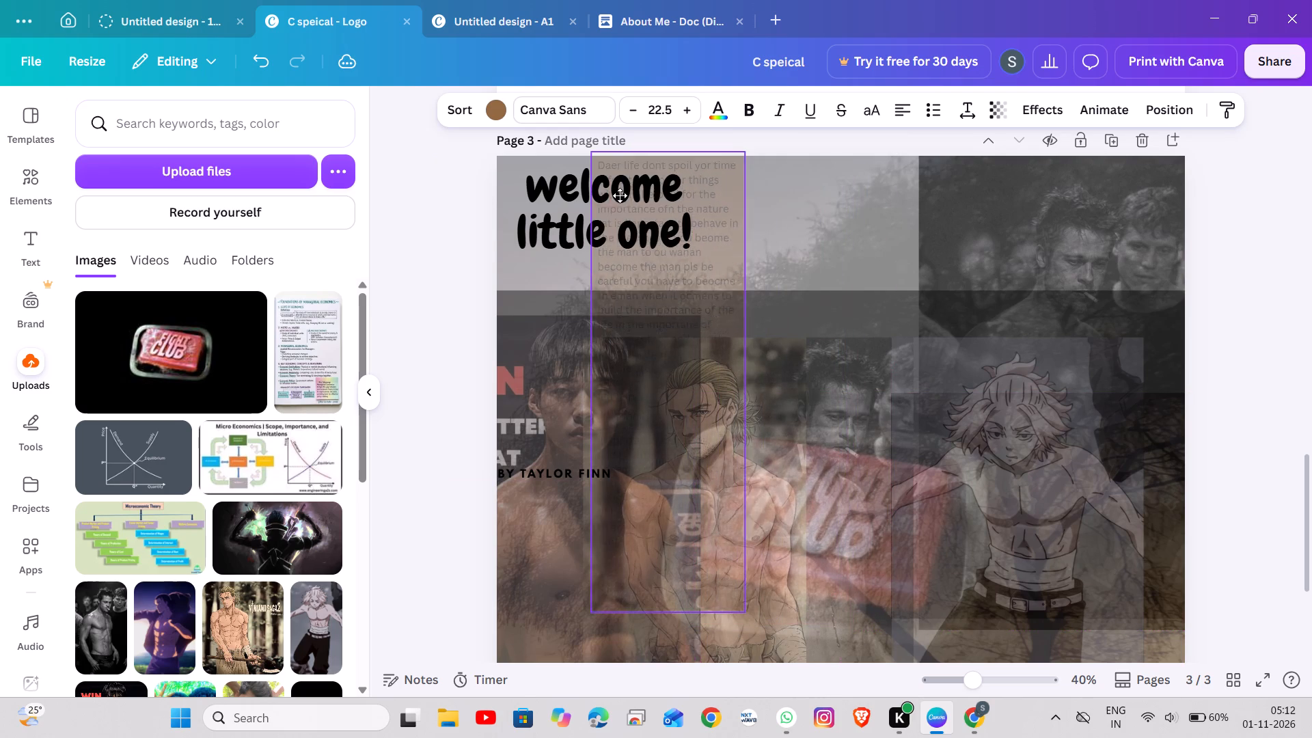
left_click_drag(620, 195, 566, 193)
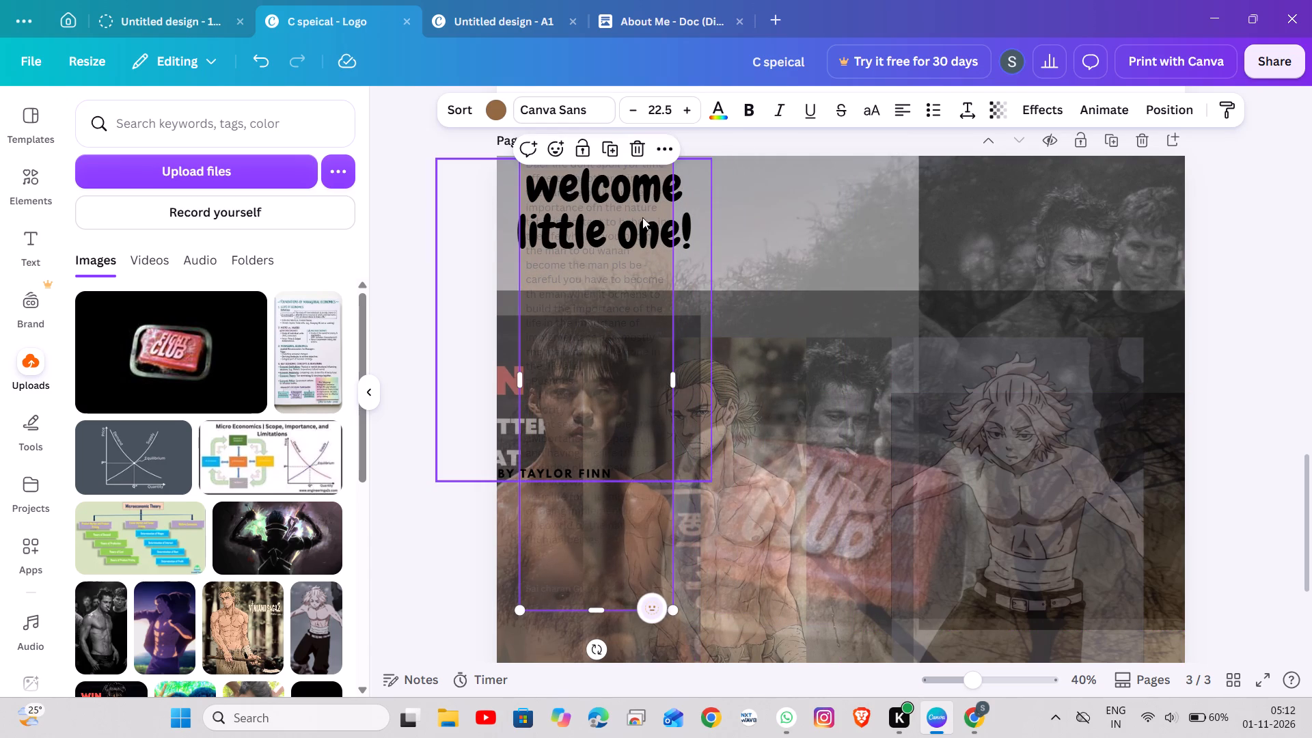
left_click(821, 218)
left_click(428, 225)
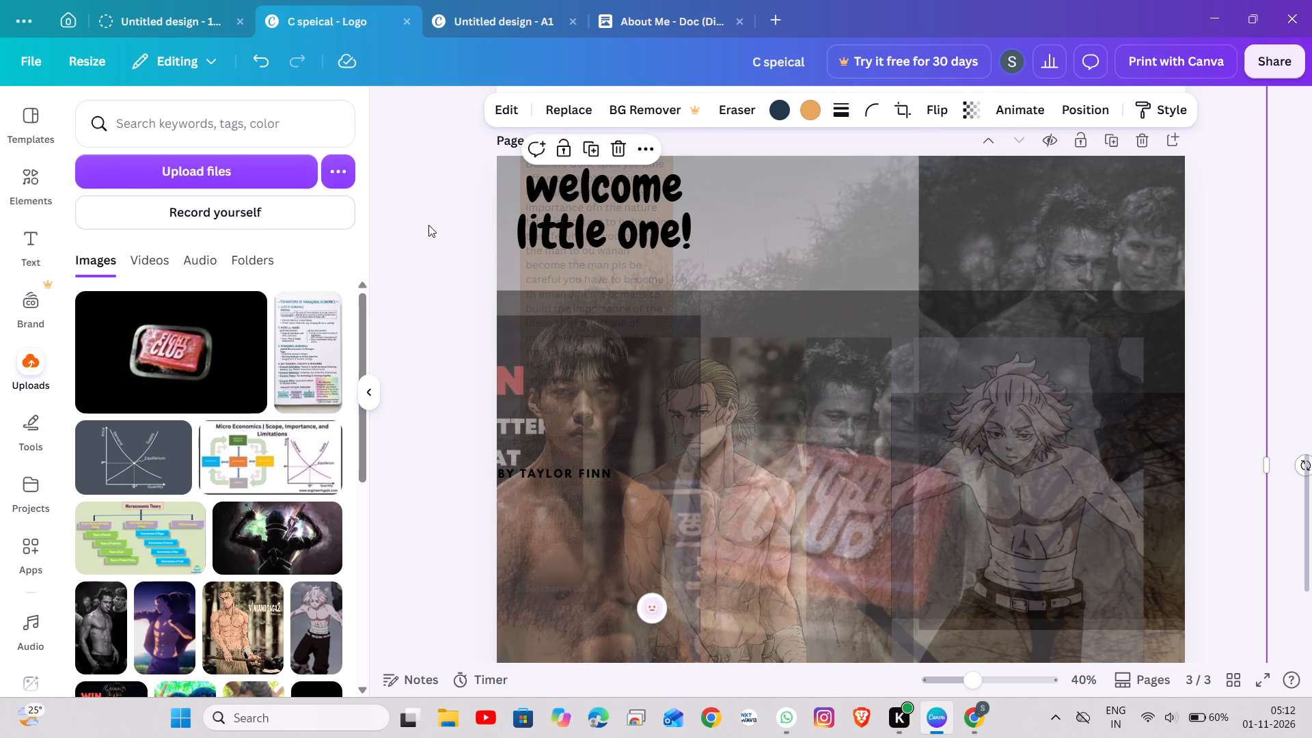
Download only page 3 of the design as a PNG and save it as C speical in the Downloads folder.
scroll(617, 317, "down", 2)
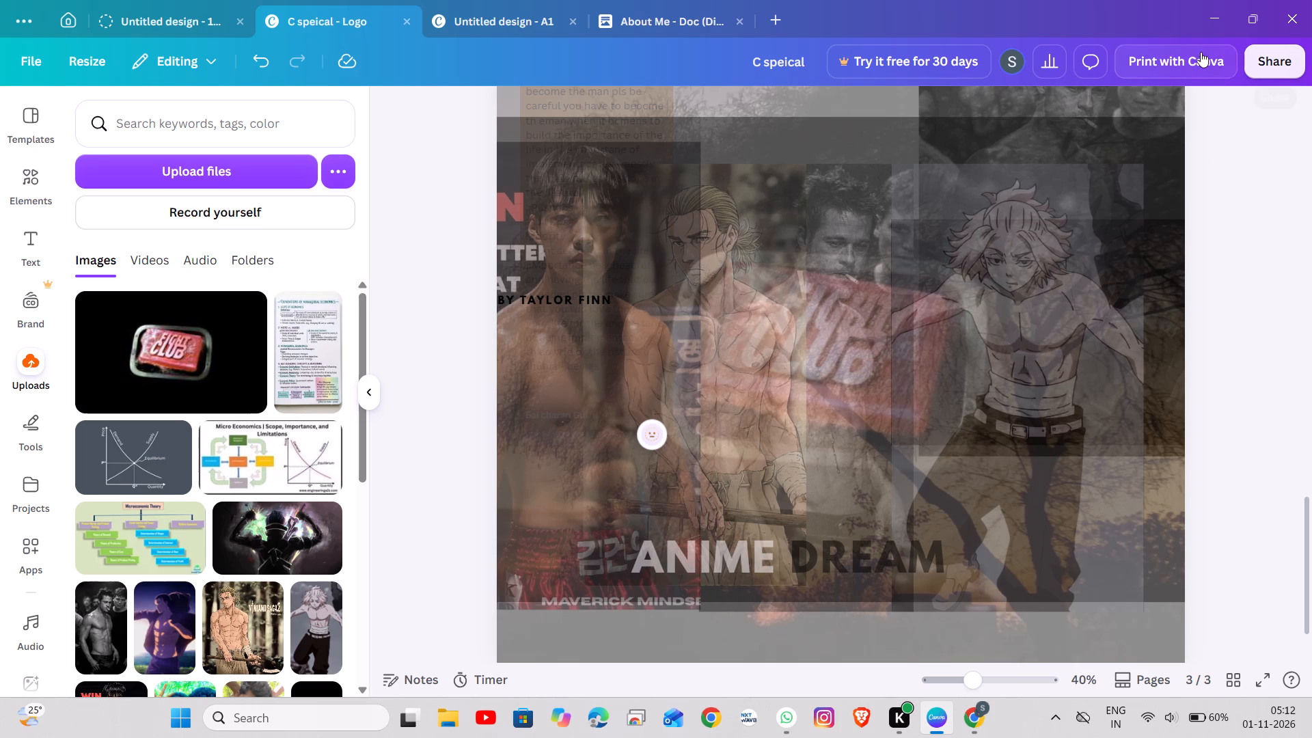
left_click(1253, 56)
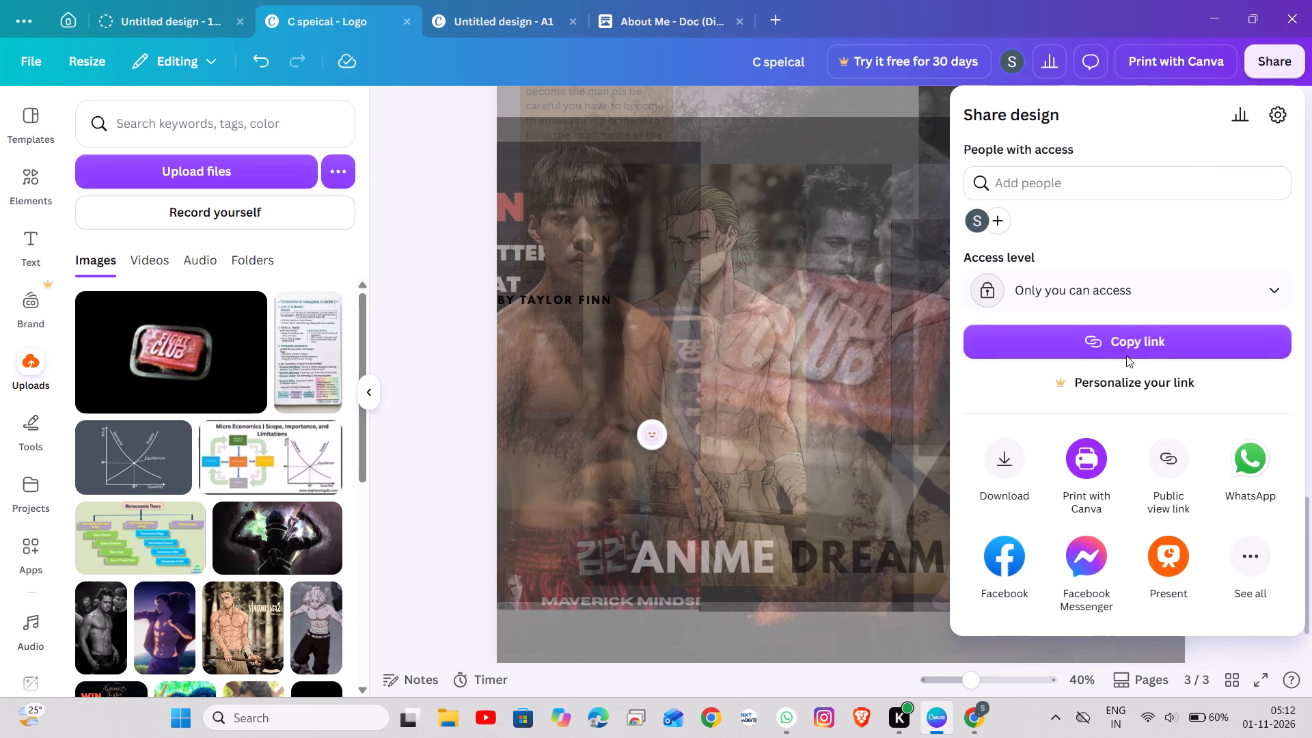
scroll(1124, 432, "down", 1)
left_click(1022, 474)
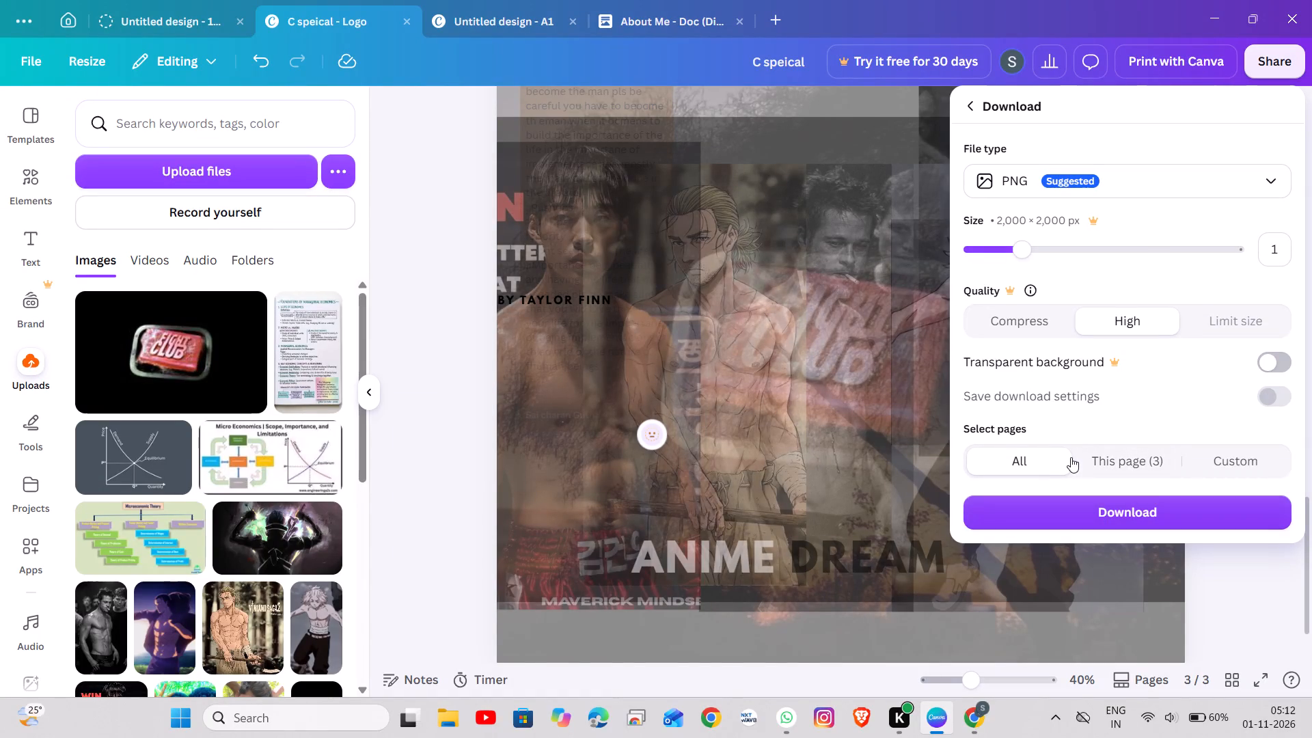
left_click(1205, 461)
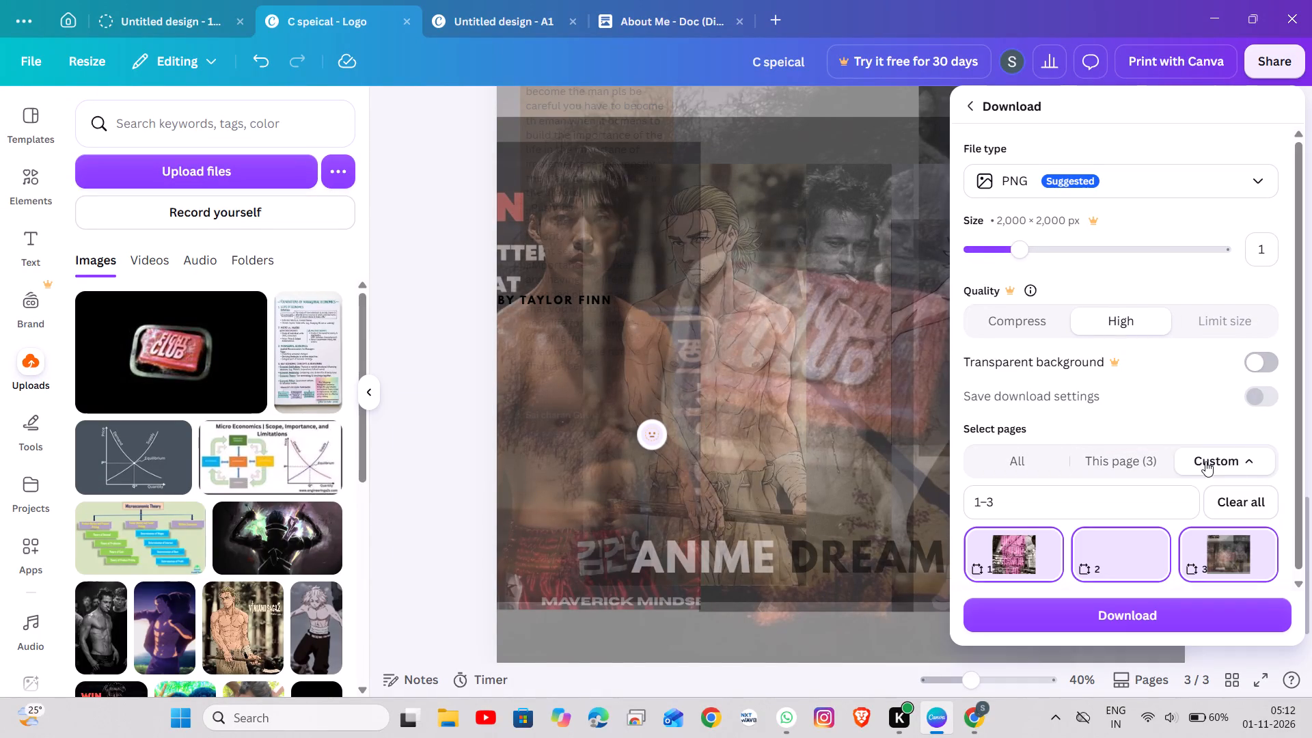
left_click(1203, 566)
left_click(1149, 564)
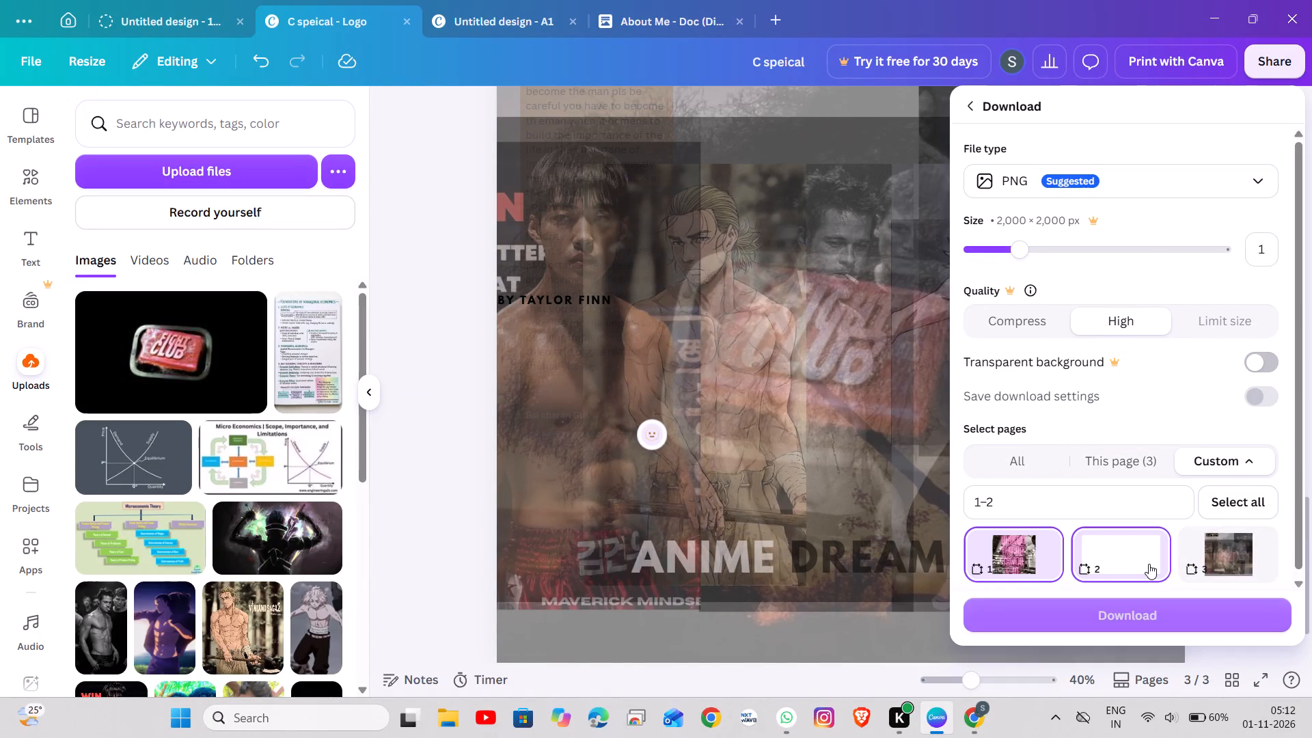
left_click(1061, 564)
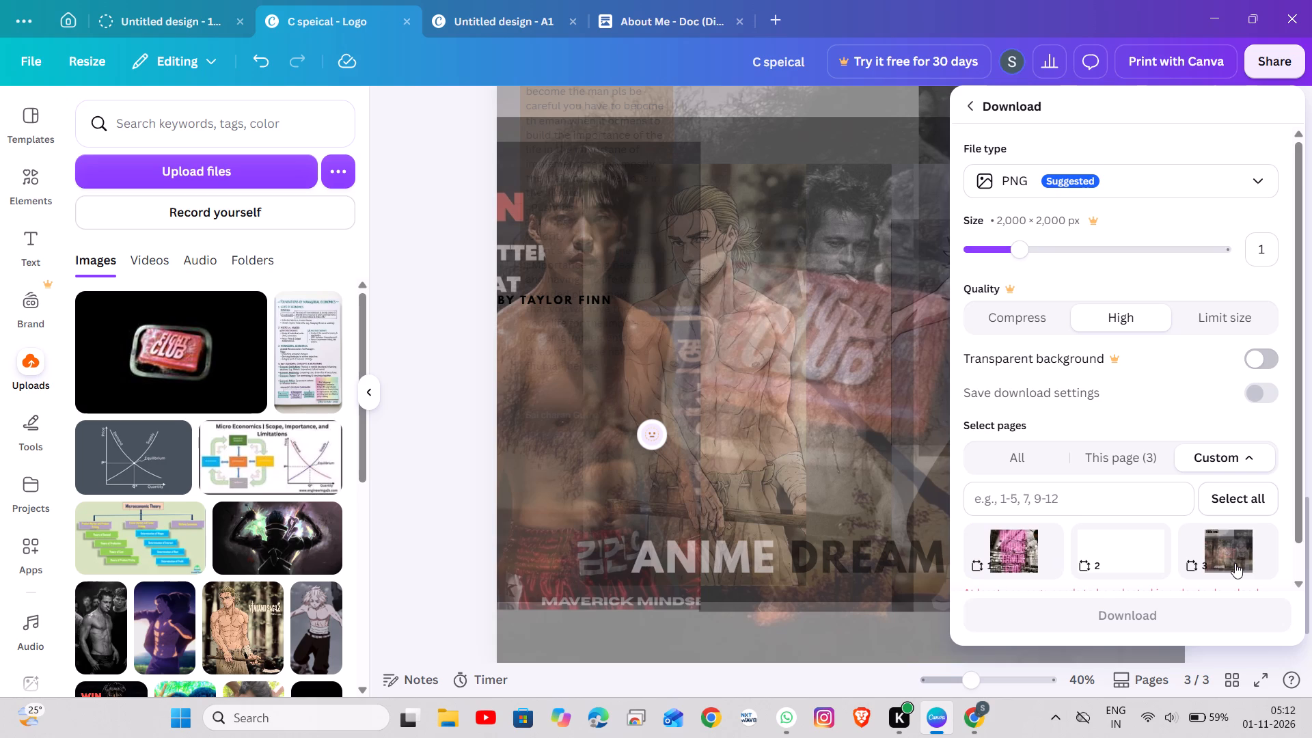
left_click(1235, 563)
left_click(1218, 608)
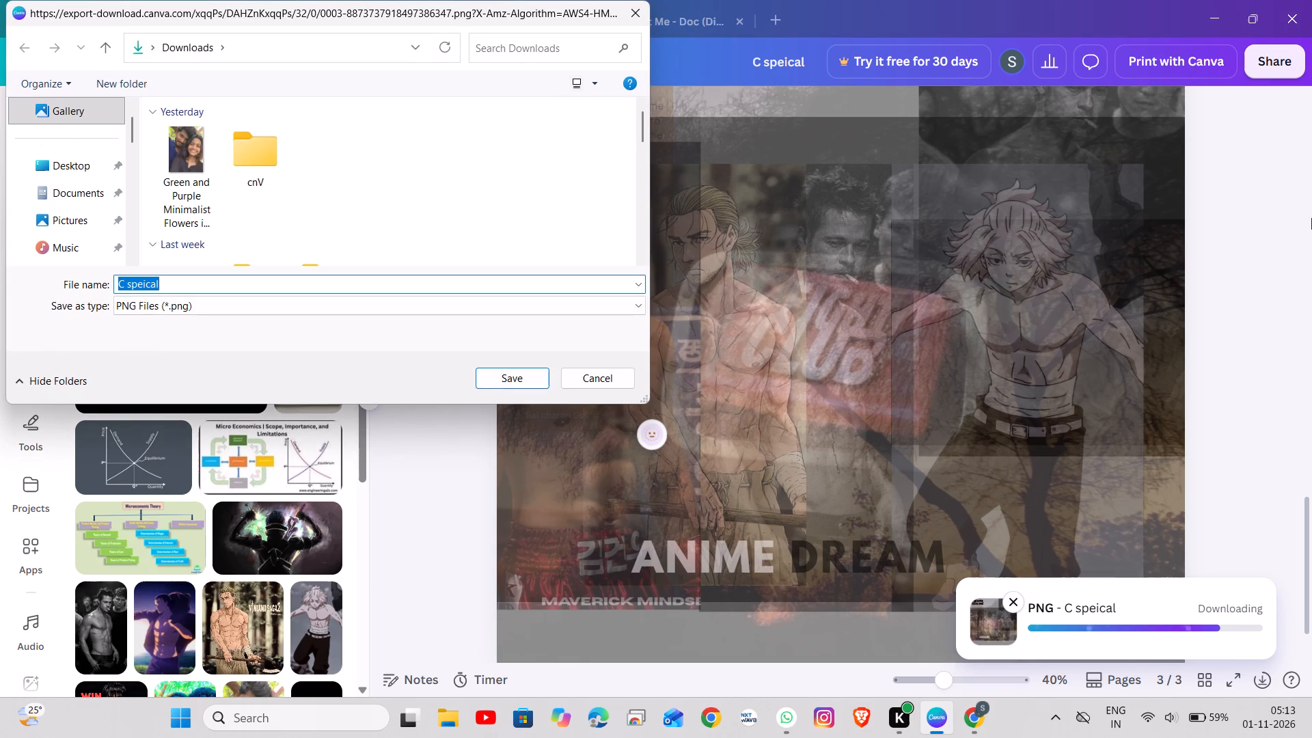
left_click(506, 376)
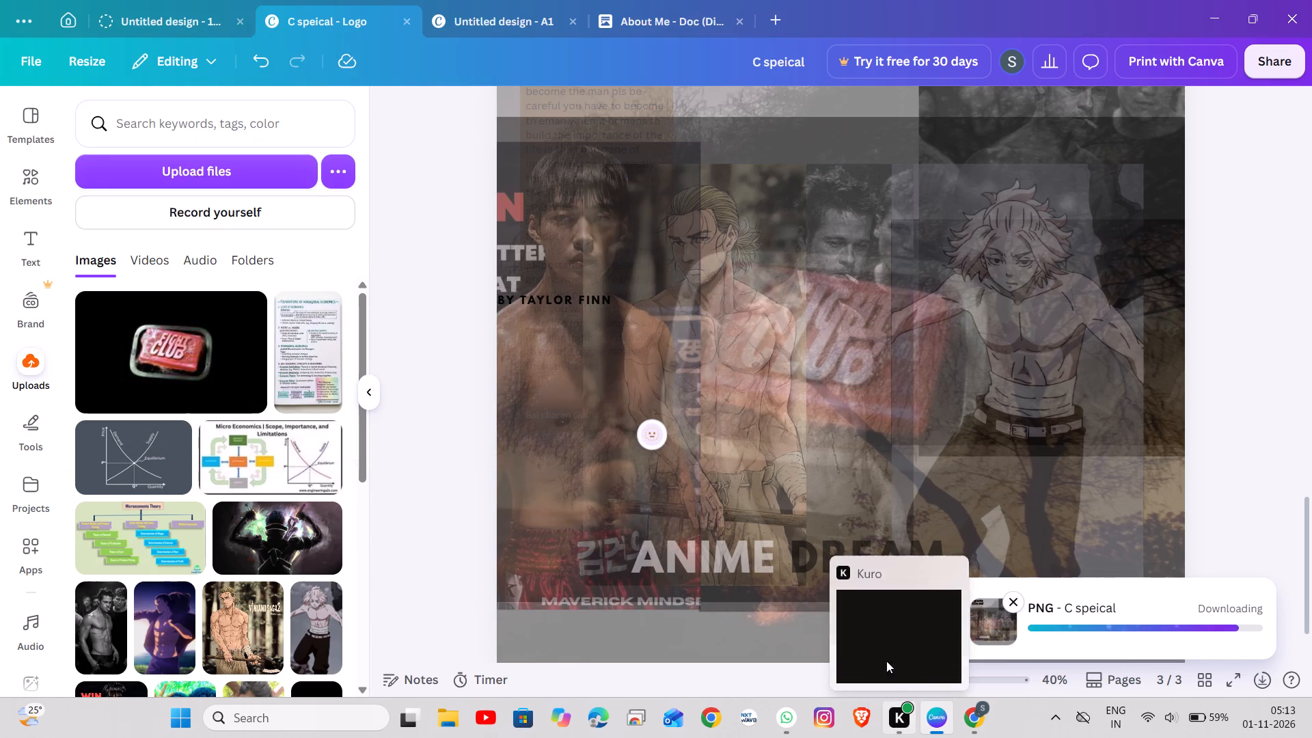
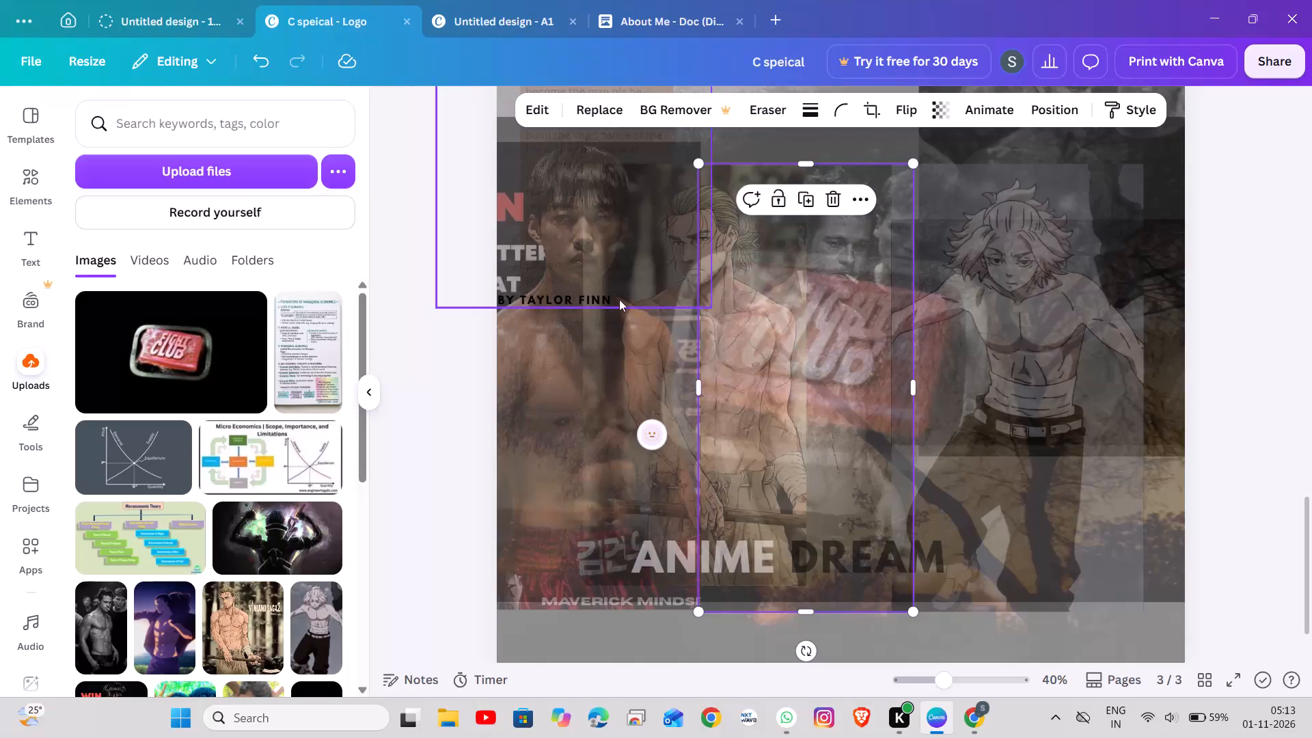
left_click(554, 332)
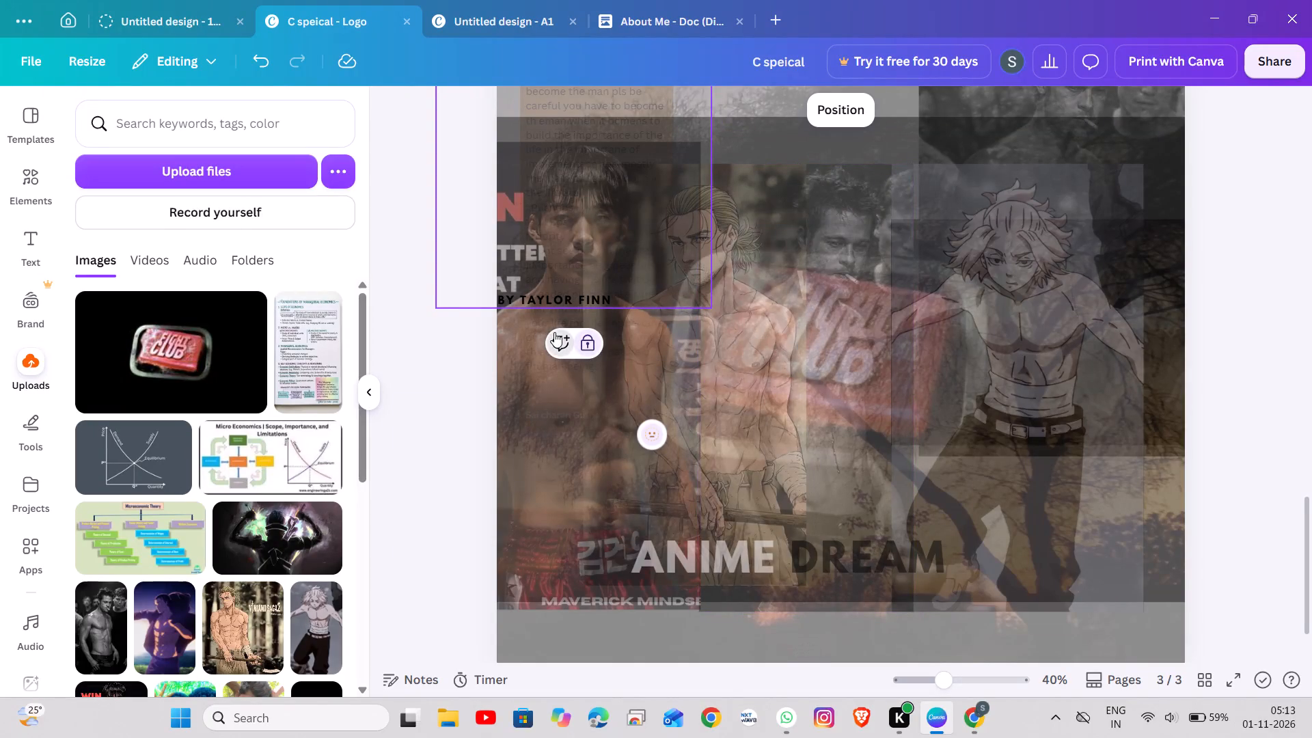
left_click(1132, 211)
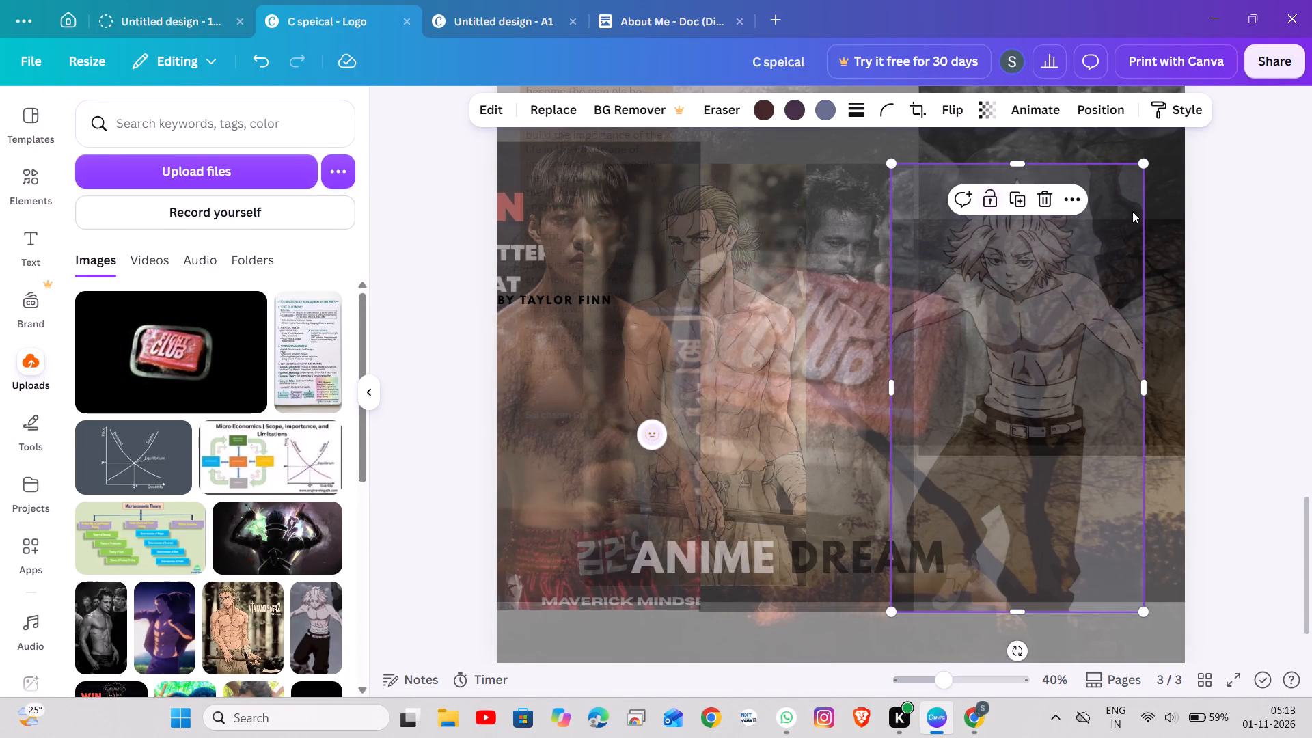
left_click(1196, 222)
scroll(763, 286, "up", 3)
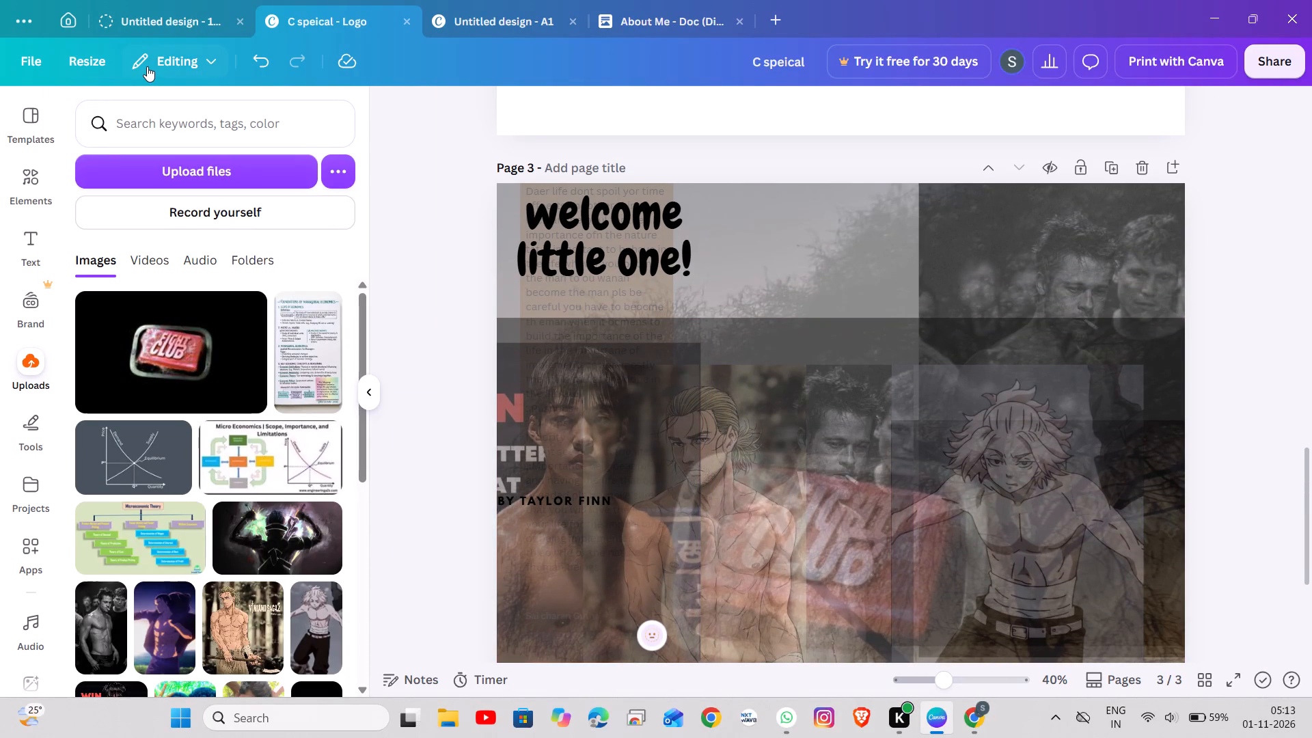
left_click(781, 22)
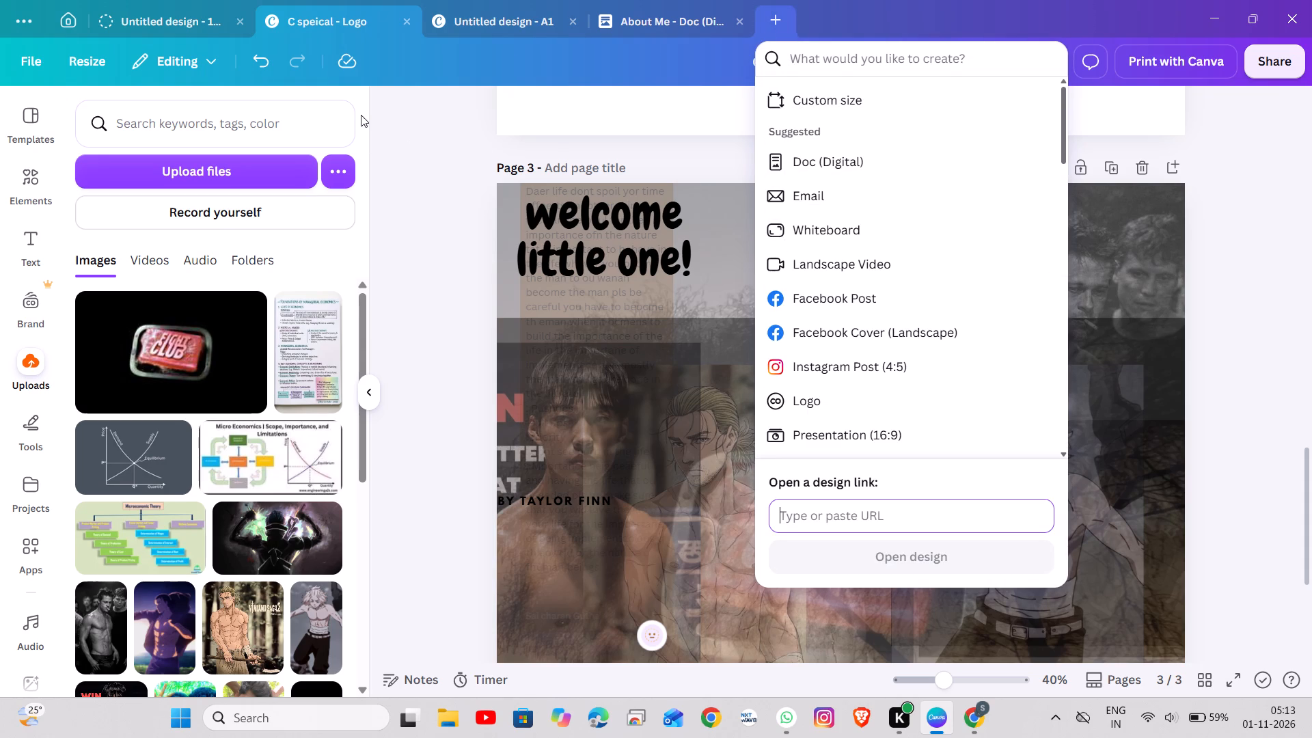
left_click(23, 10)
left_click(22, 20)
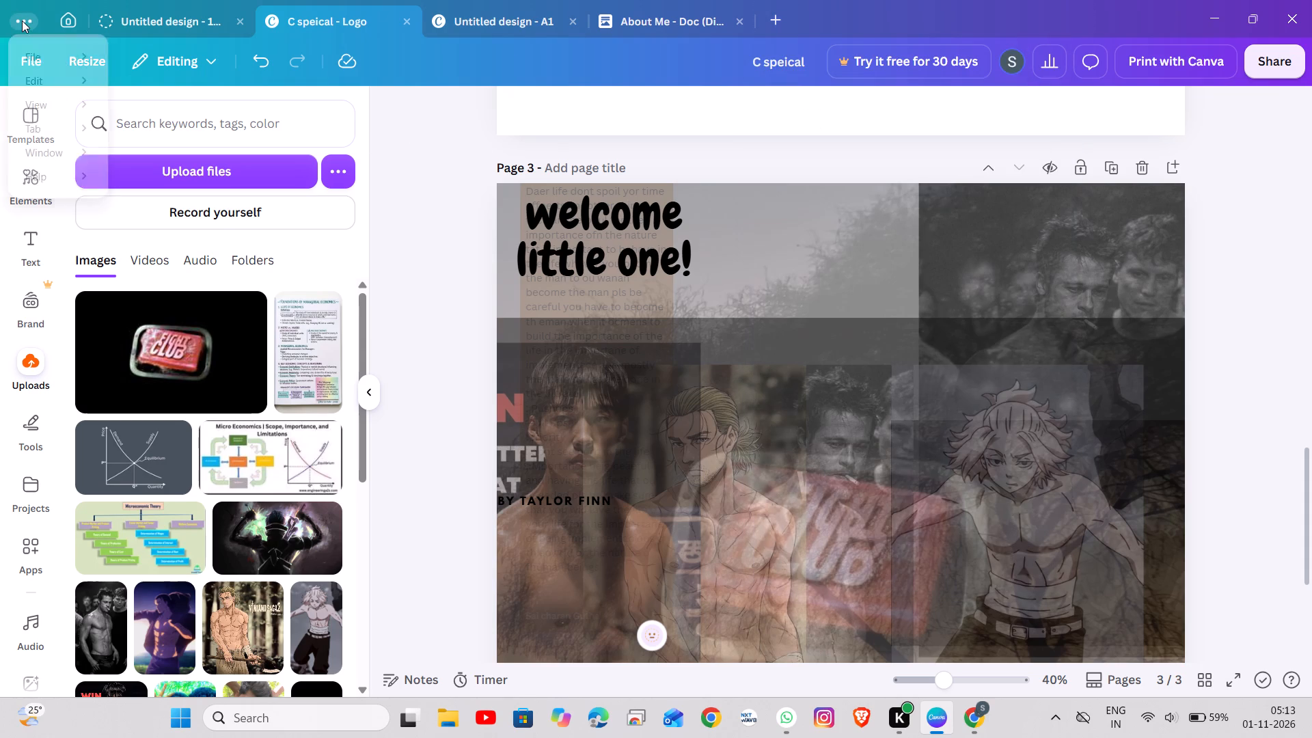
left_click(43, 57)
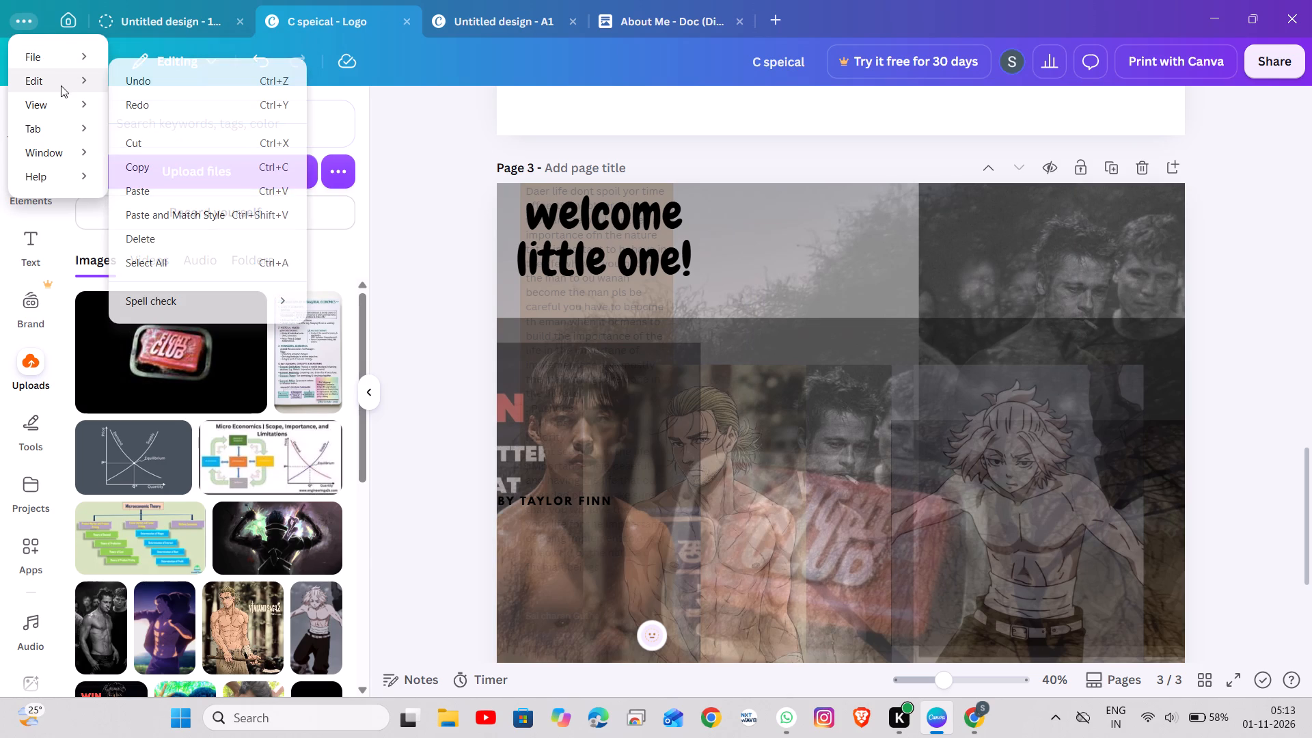
Close the About Me document and the Untitled design A1, leaving the C speical logo design open.
left_click(743, 23)
left_click(573, 17)
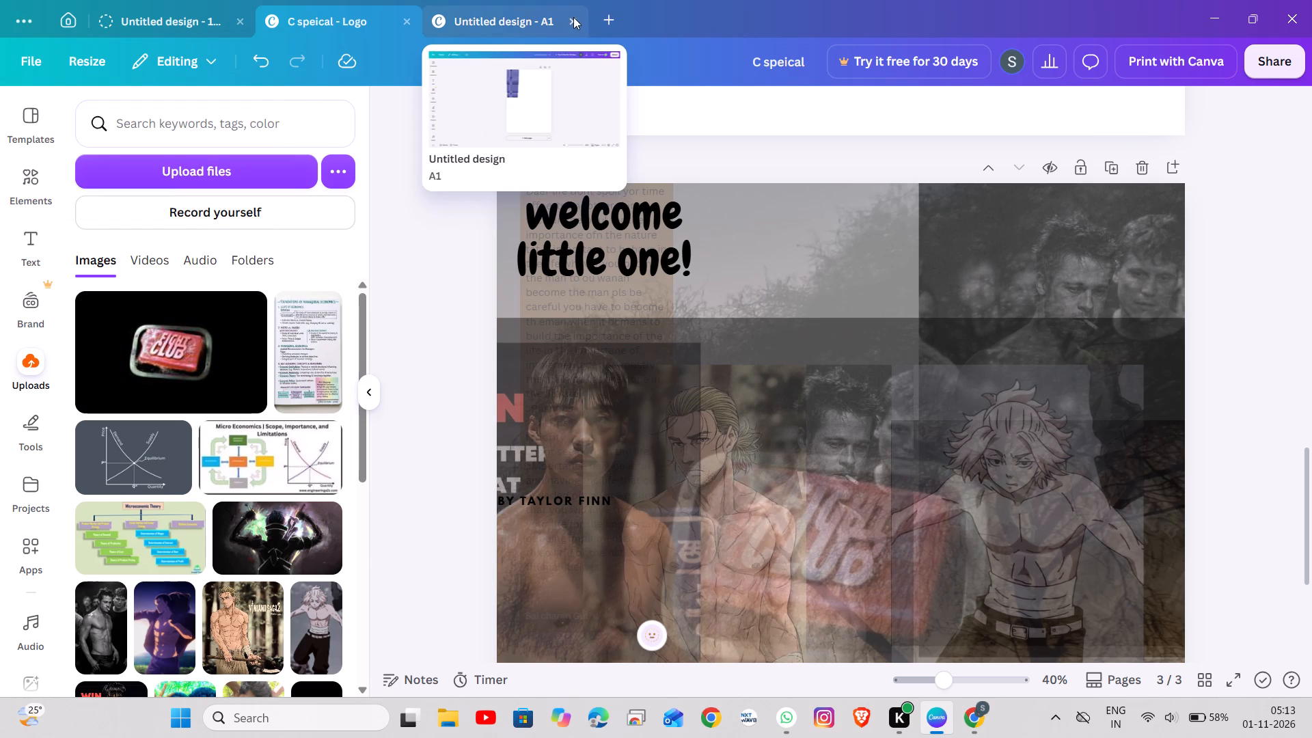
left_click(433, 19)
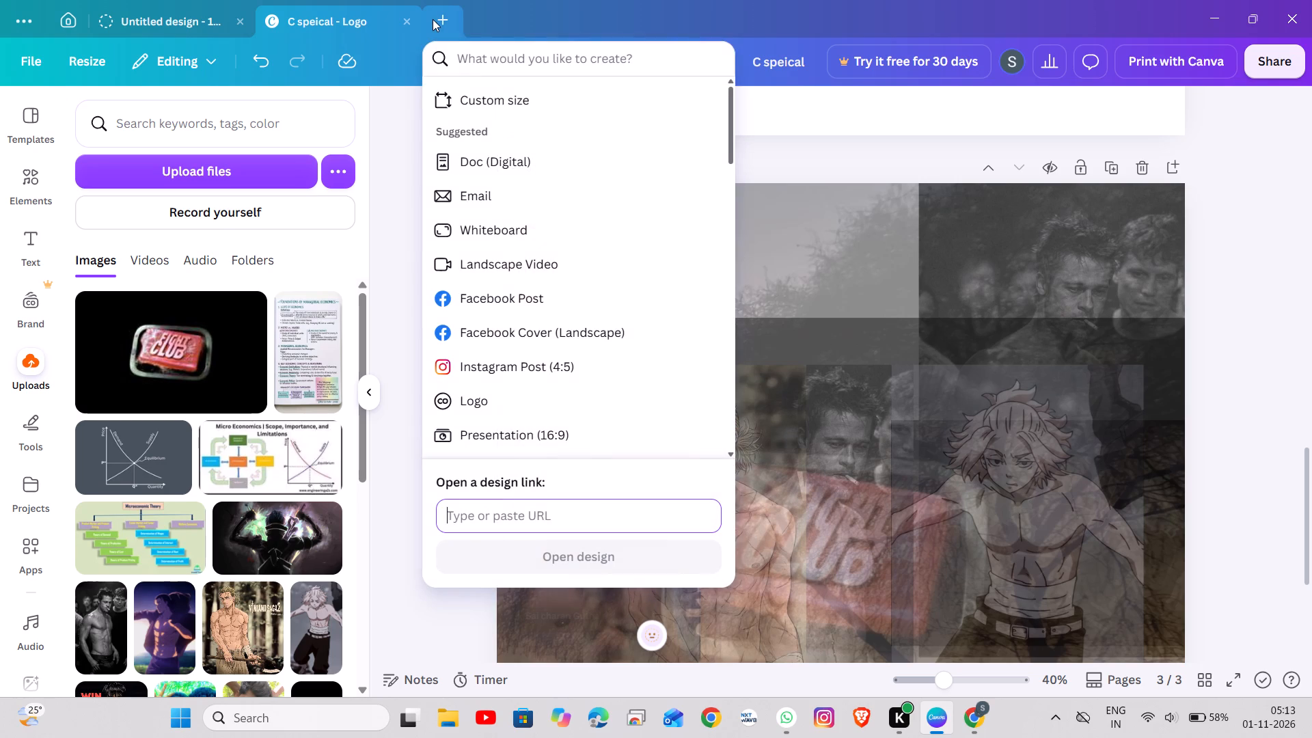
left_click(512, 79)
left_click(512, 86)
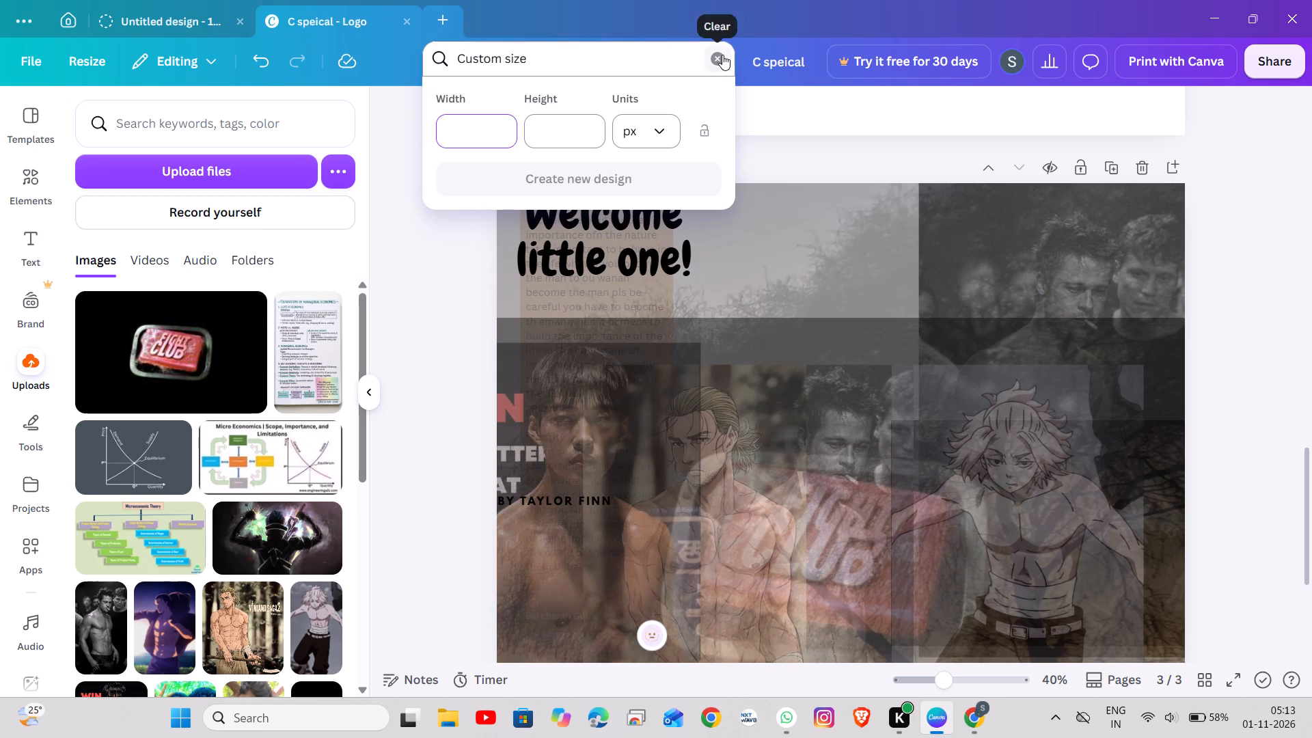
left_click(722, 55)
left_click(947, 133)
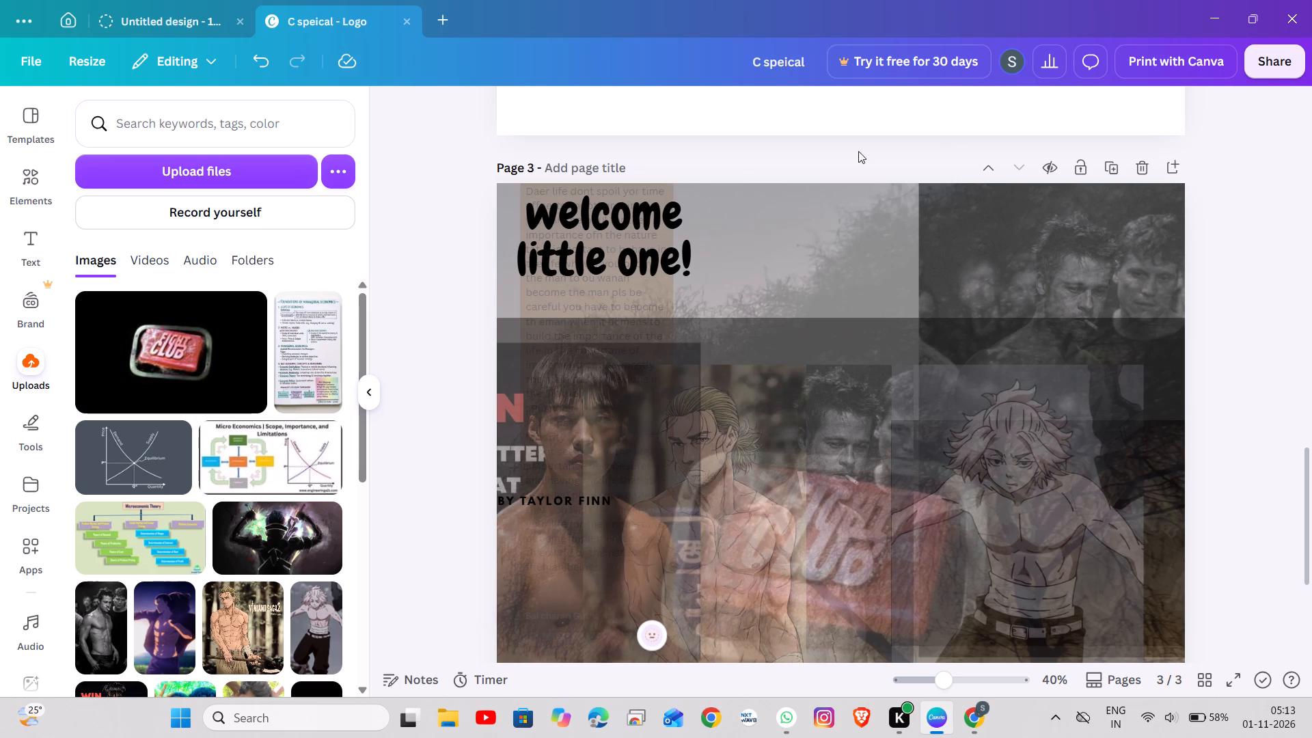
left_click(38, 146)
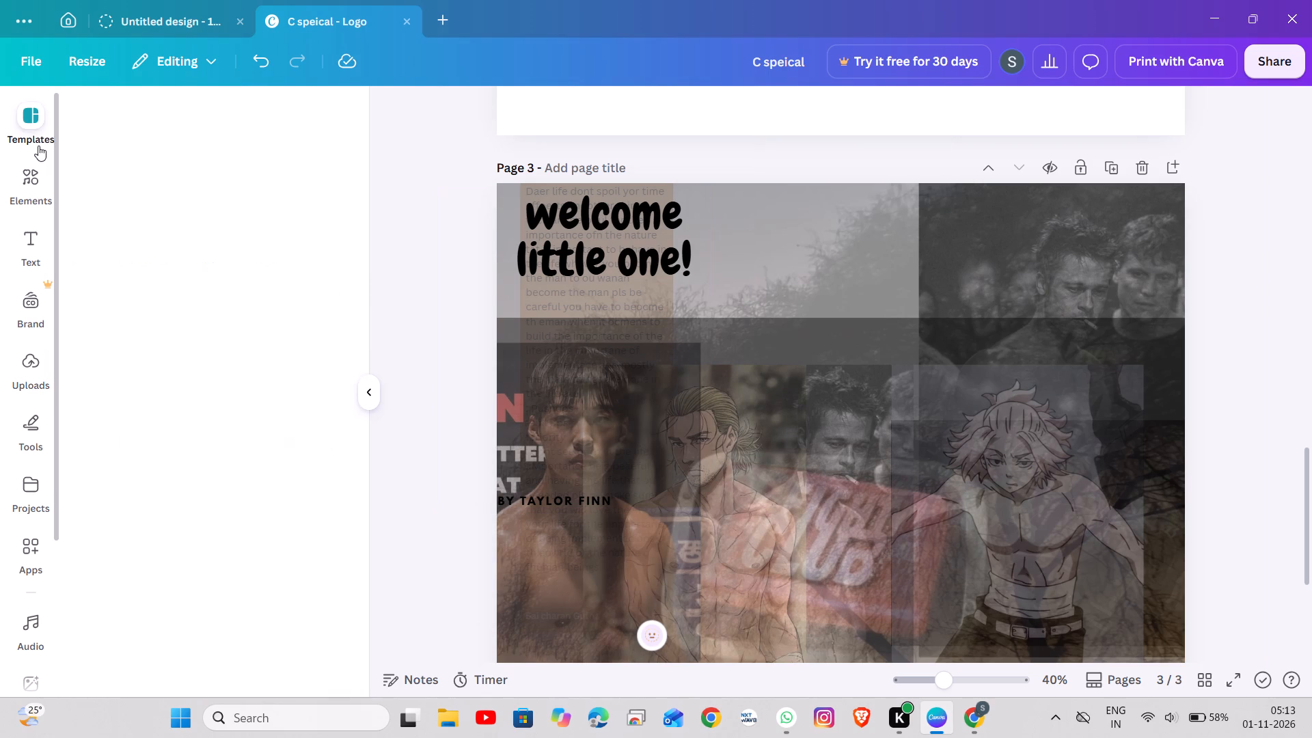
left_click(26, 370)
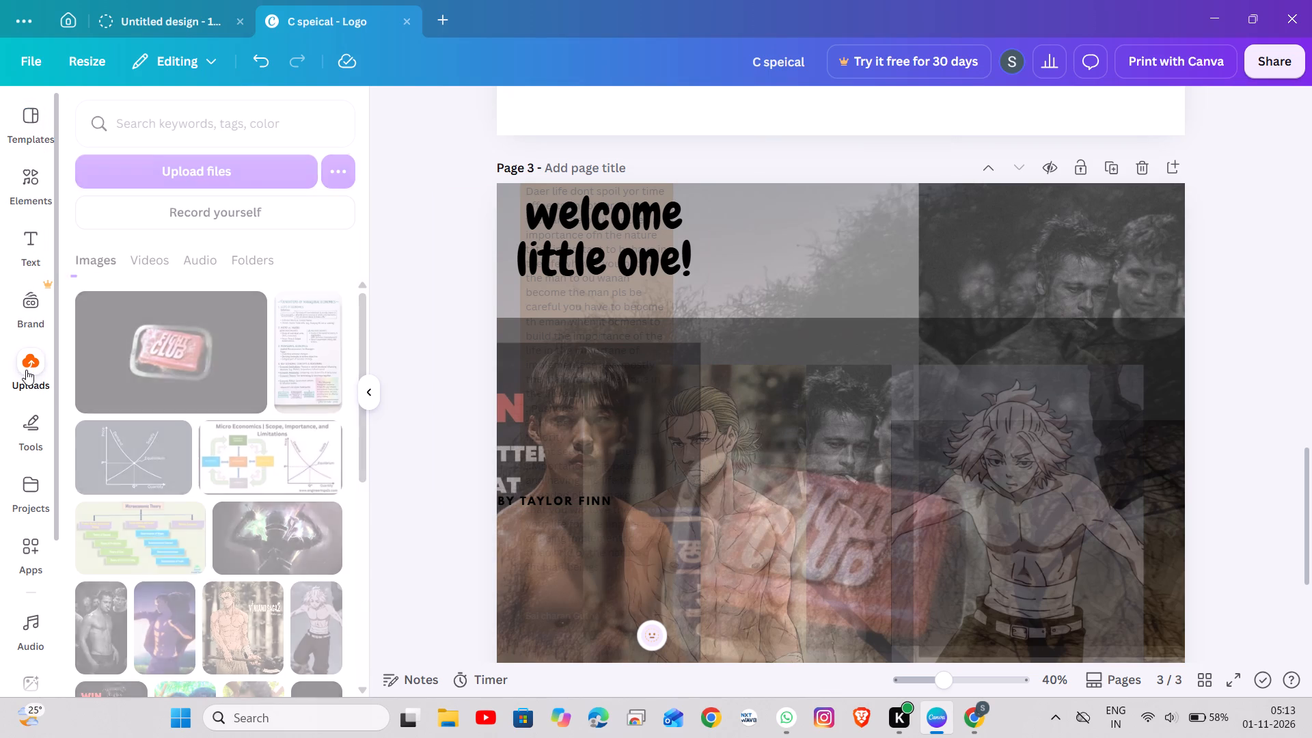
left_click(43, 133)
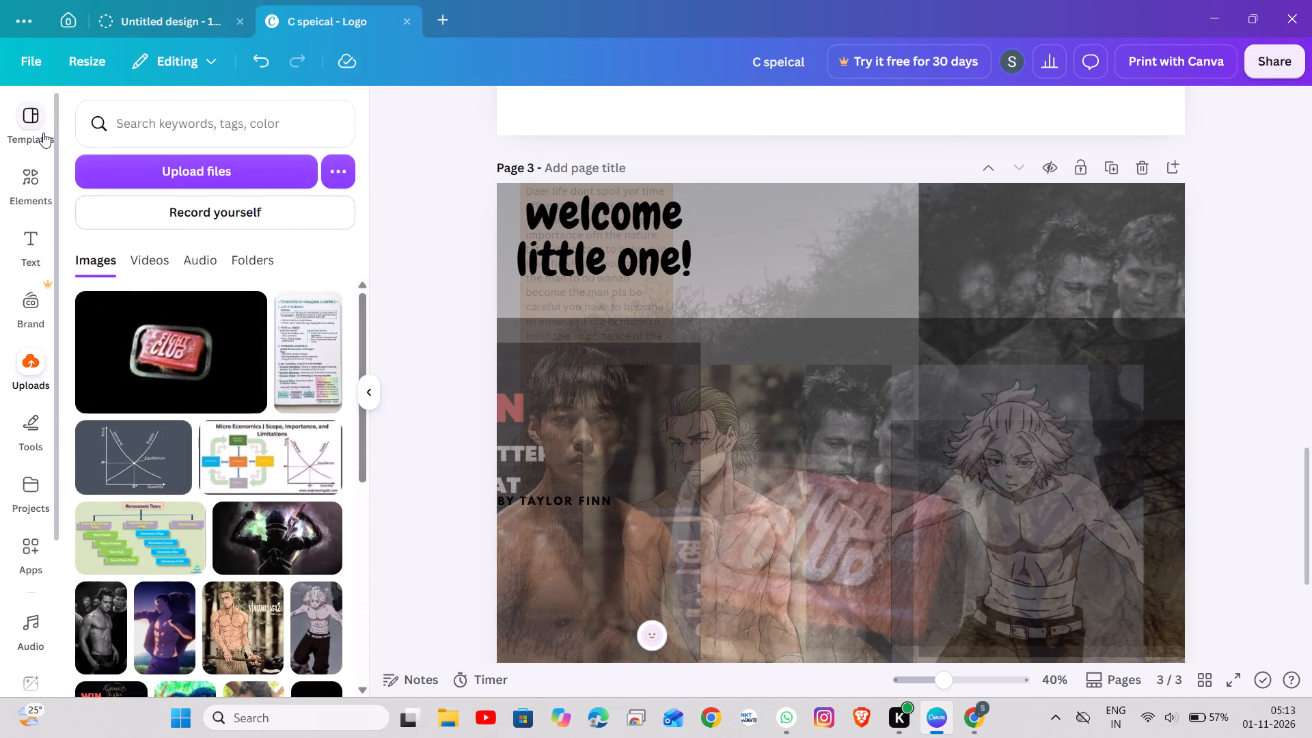
Delete pages 1 and 2 of the C speical design, keeping only the ANIME DREAM page.
scroll(583, 350, "up", 5)
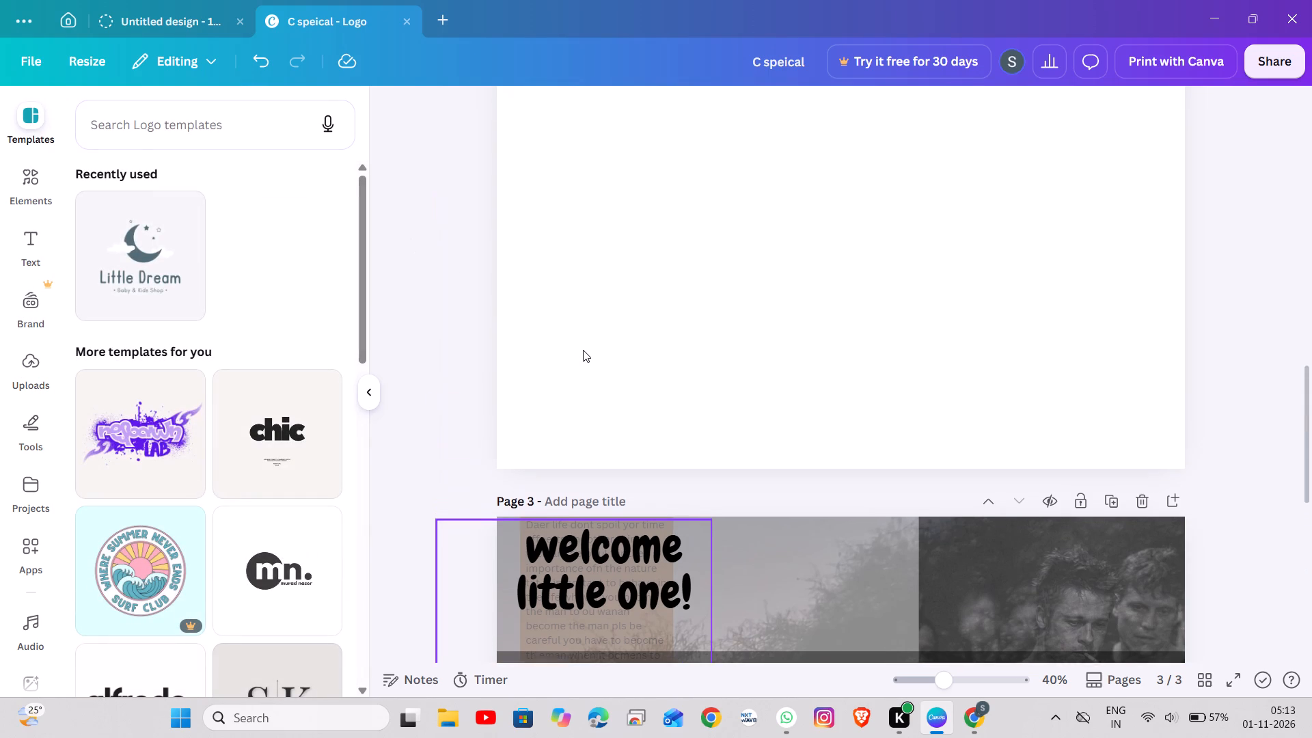
scroll(583, 350, "up", 5)
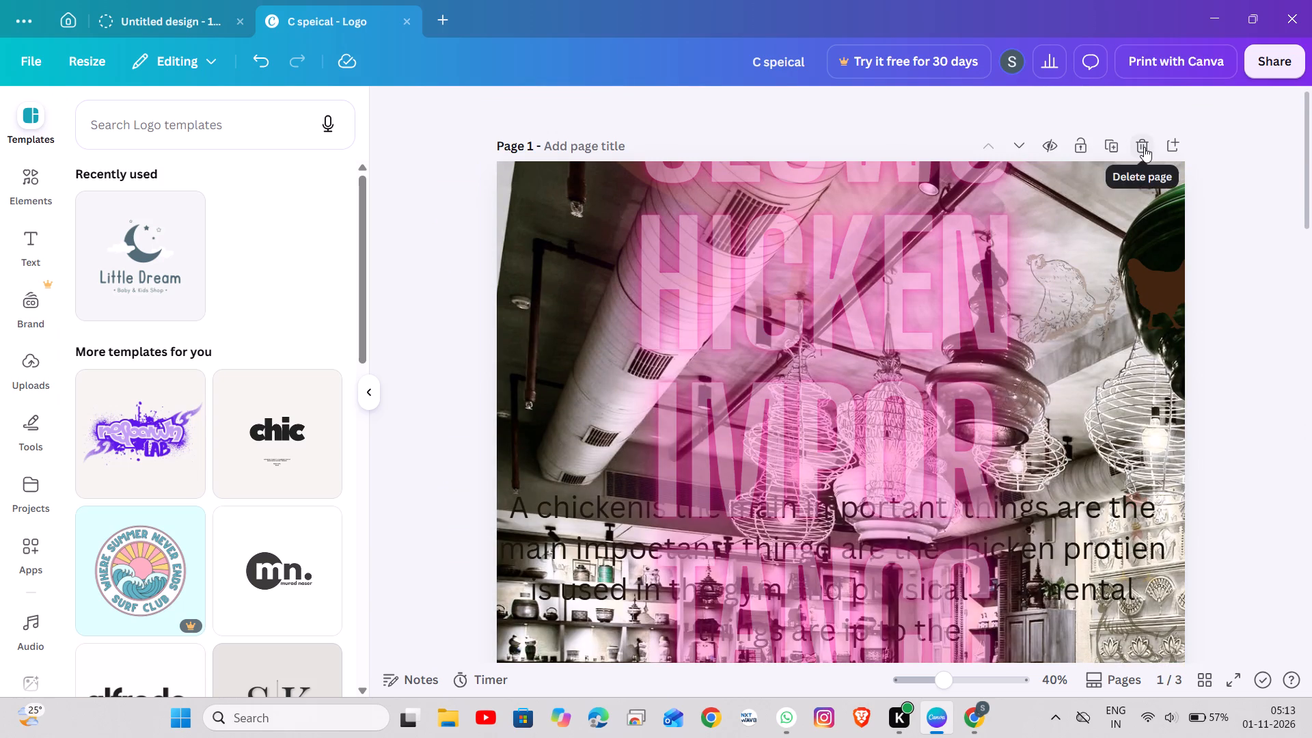
left_click(1144, 147)
left_click(1144, 147)
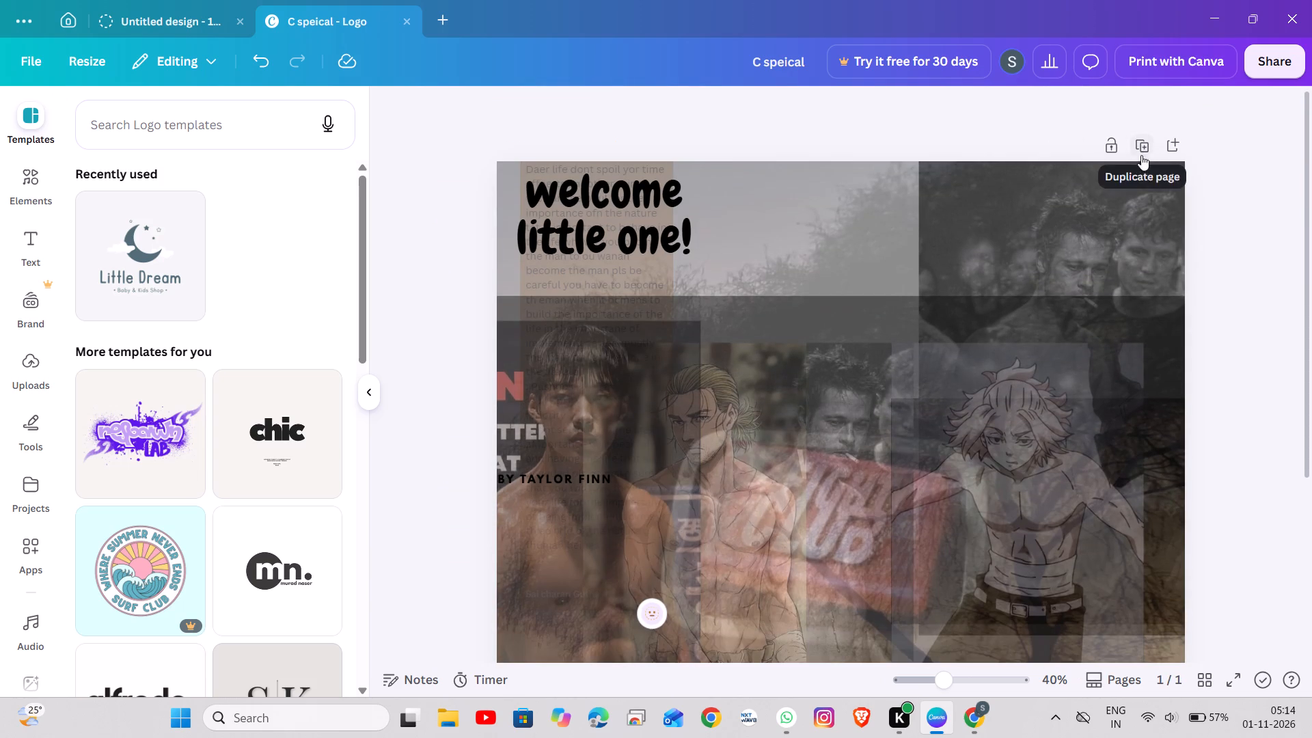
scroll(1097, 282, "down", 2)
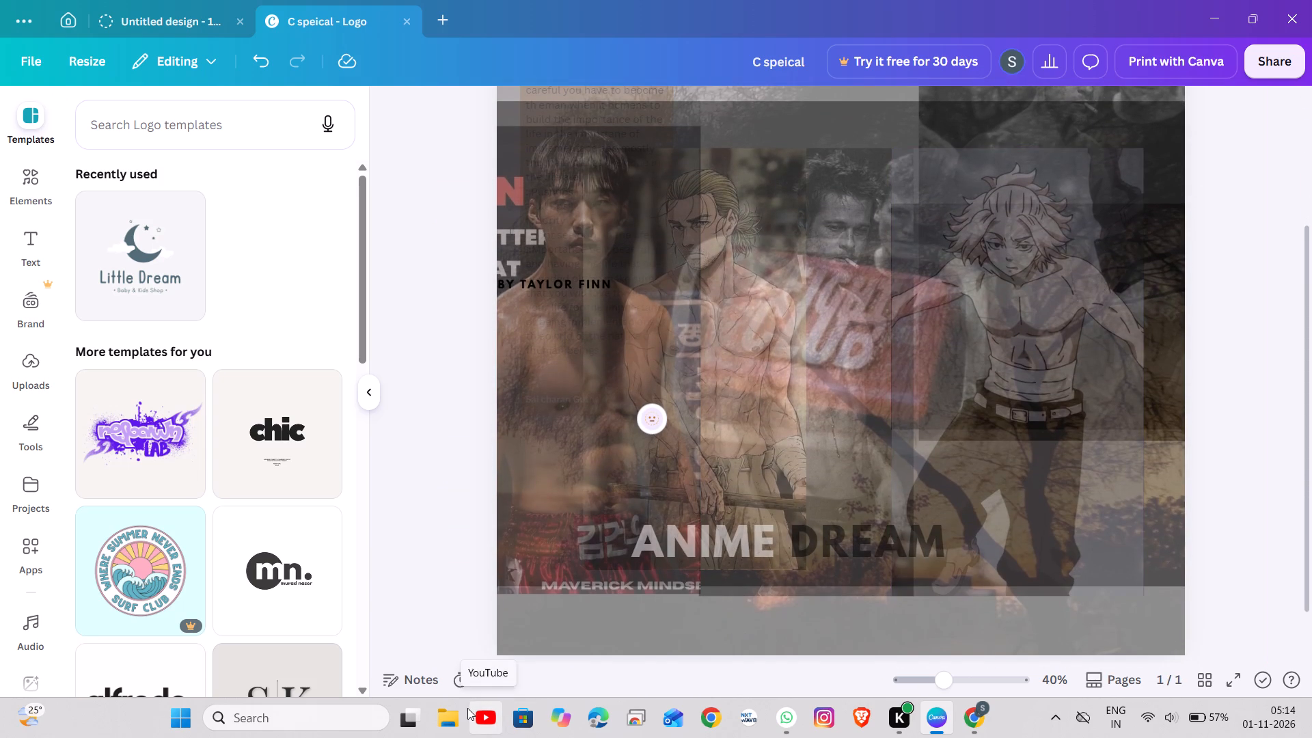
Open C speical.png from the Downloads folder in Photos and set it as the desktop background.
left_click(449, 713)
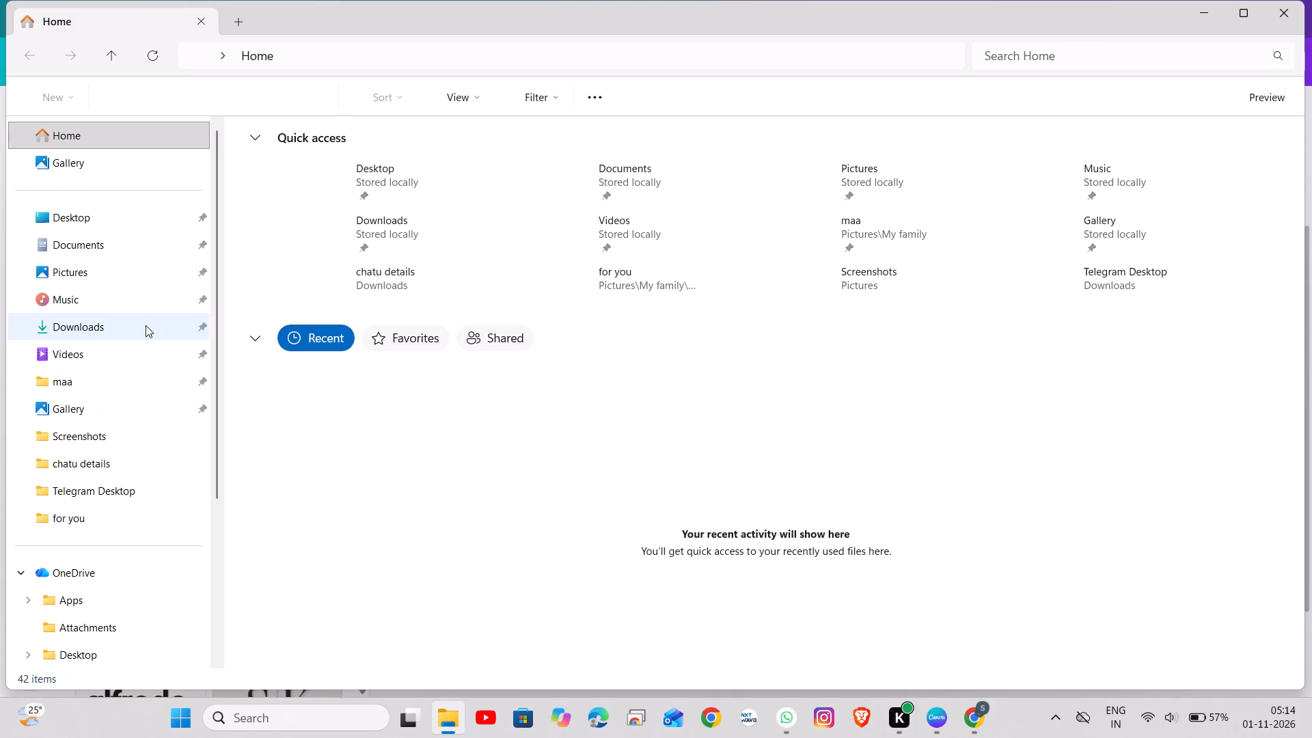
left_click(146, 325)
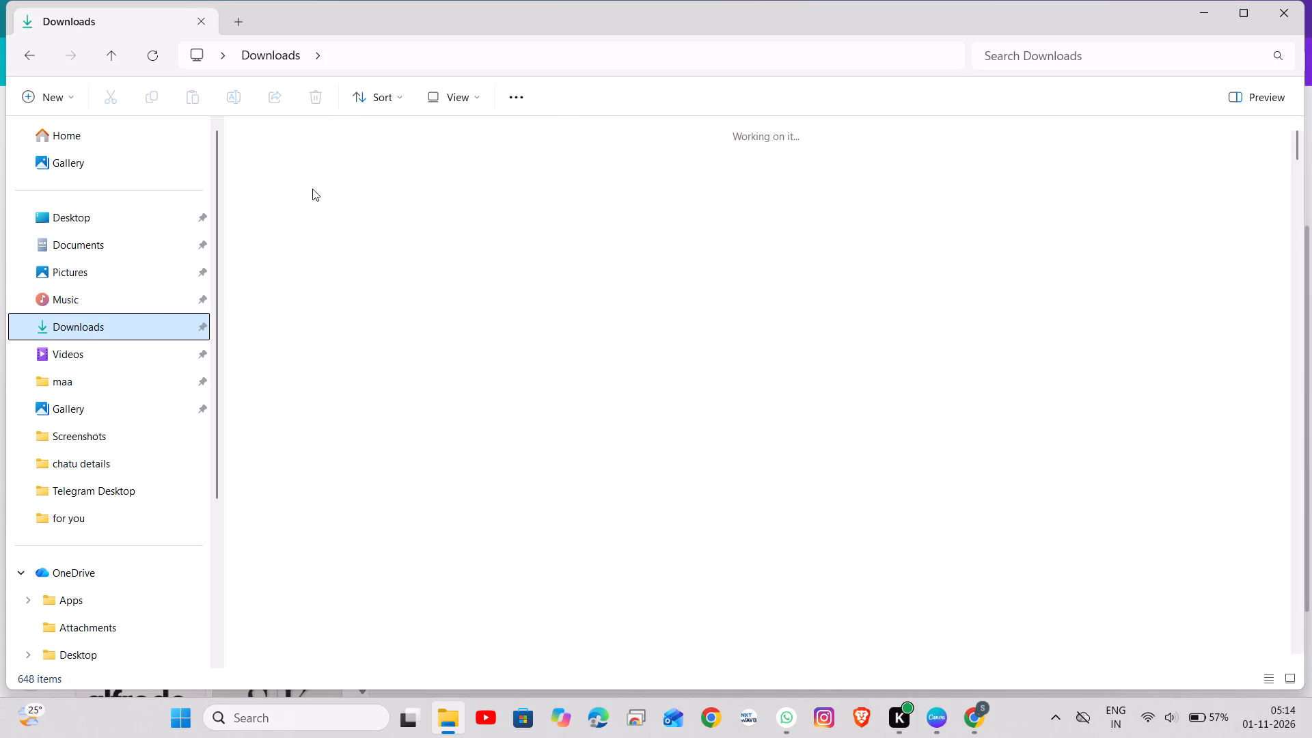
triple_click(297, 221)
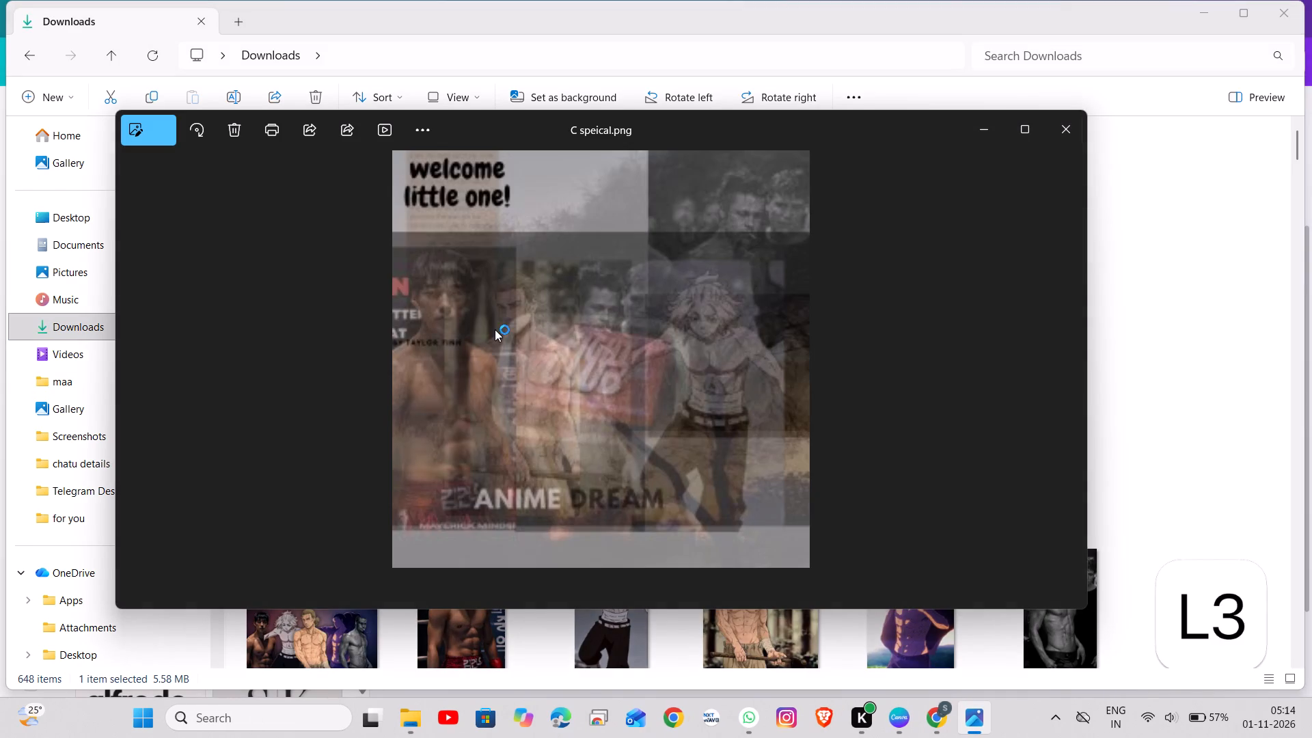
key("ctrl+b")
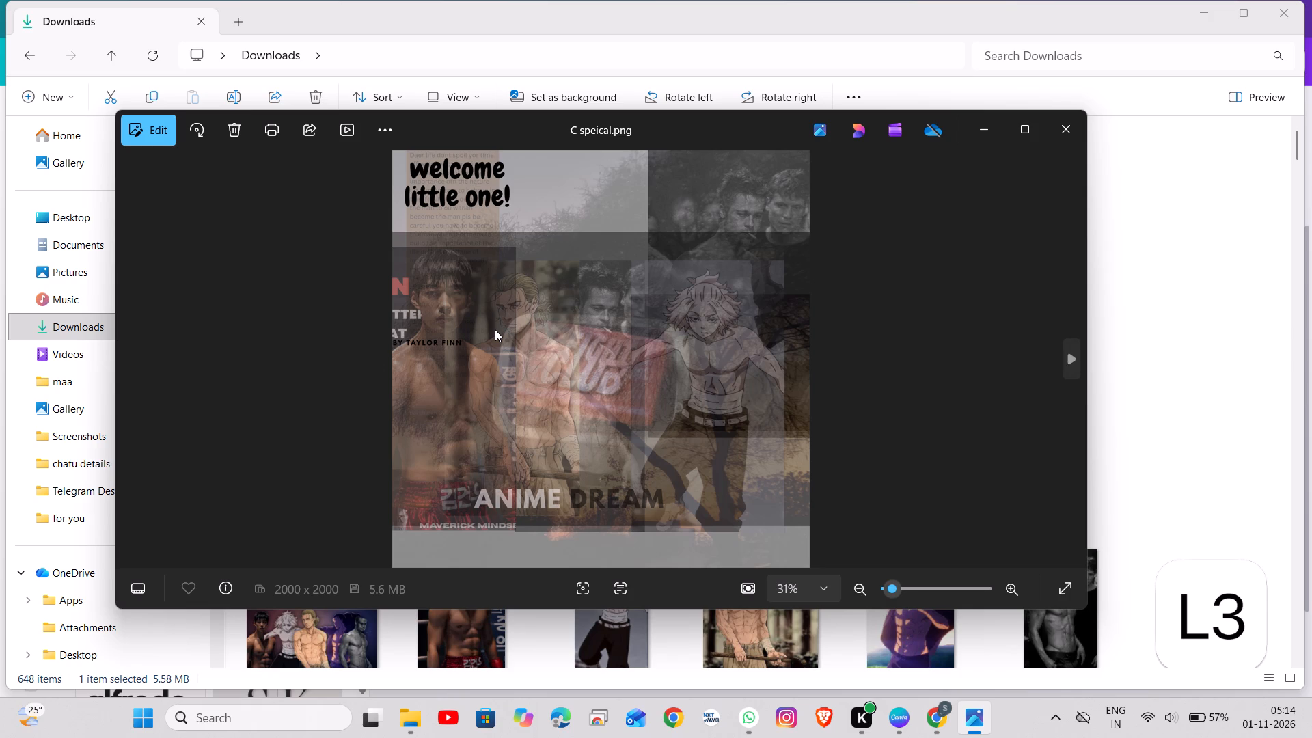
Minimise the File Explorer and Canva windows to view the desktop background.
left_click(1205, 3)
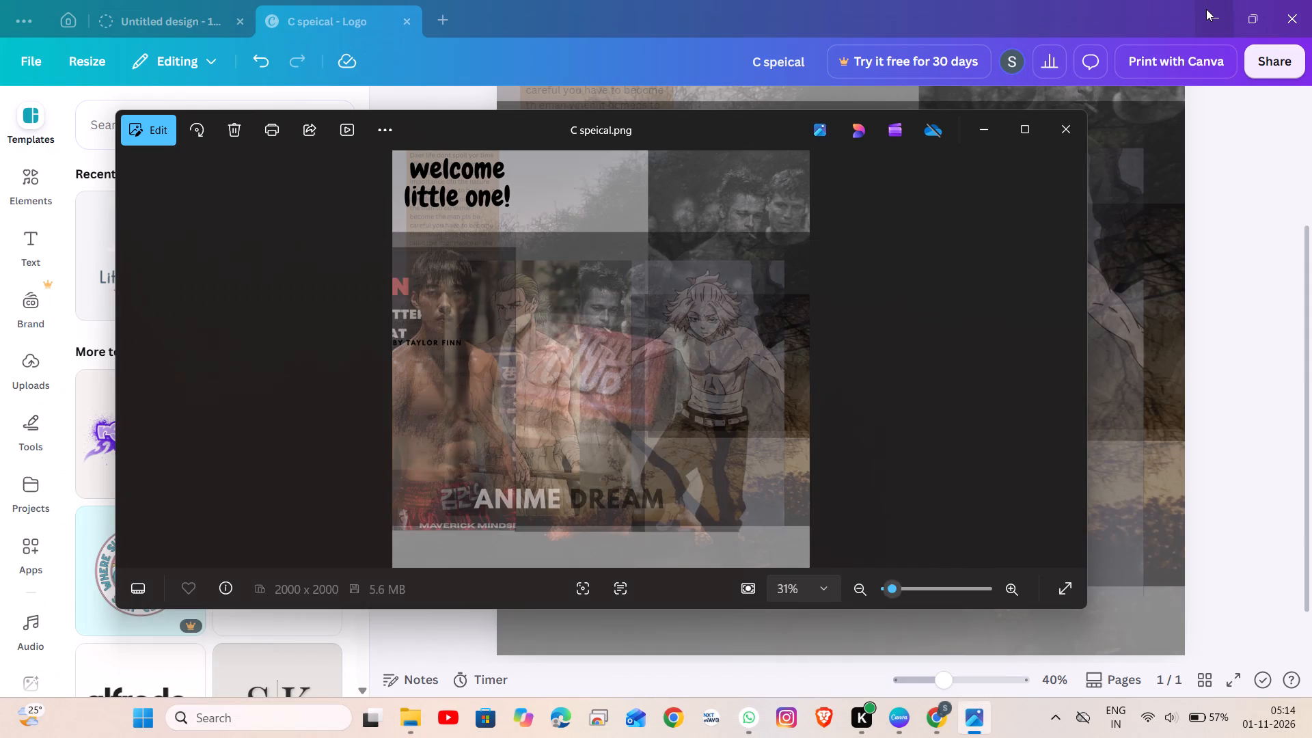
left_click(1208, 14)
left_click(1208, 14)
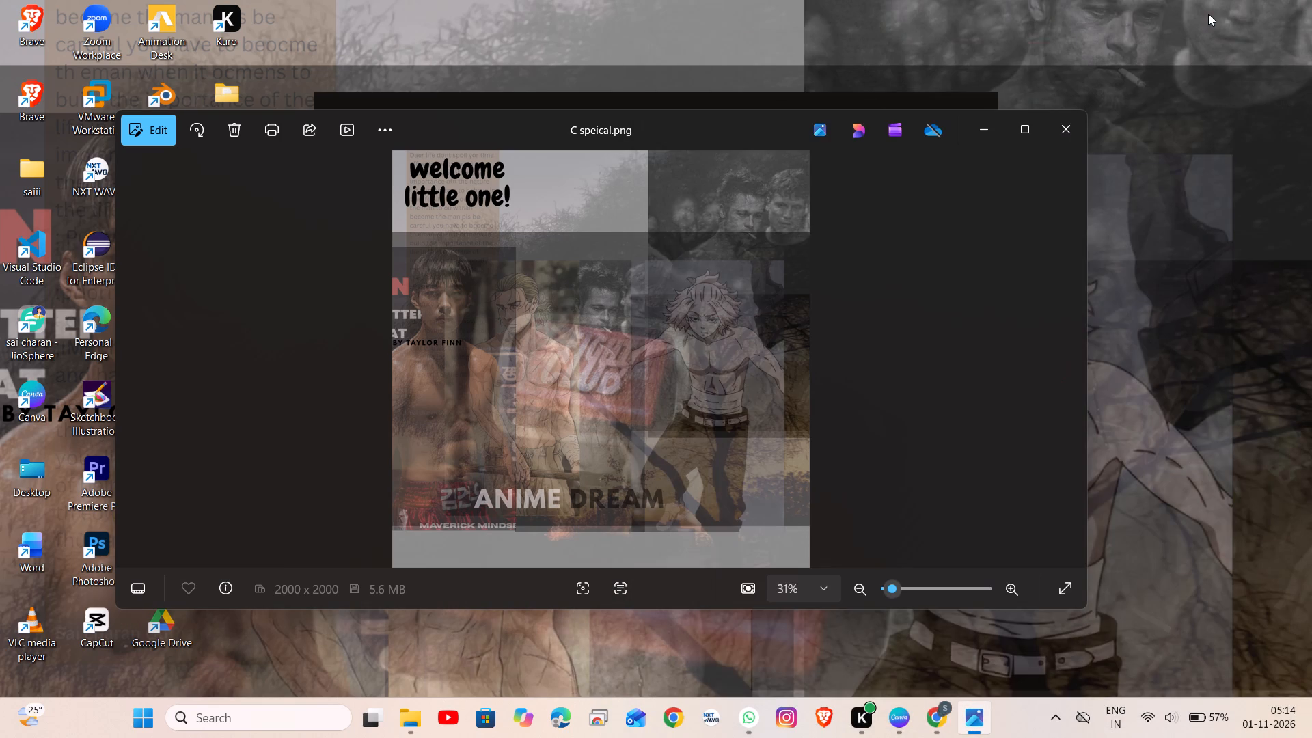
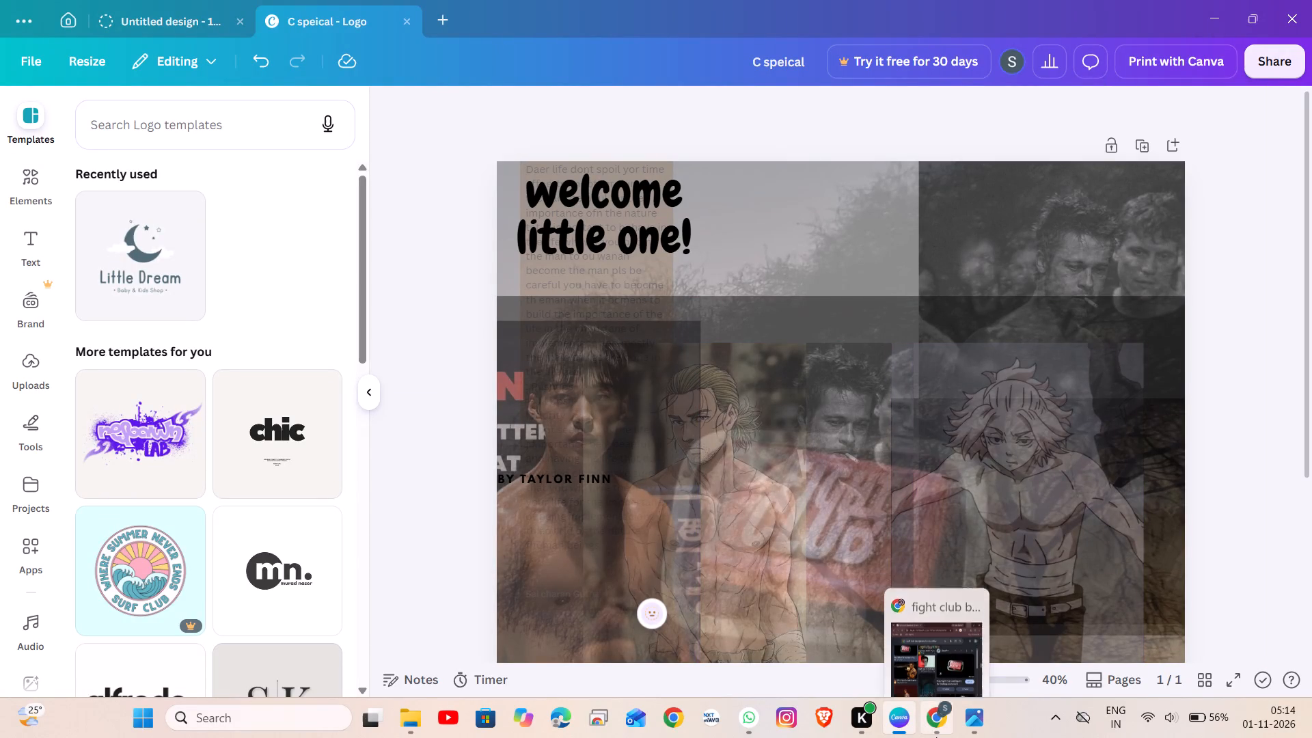
Switch to Chrome to browse the Fight Club background image results, and return to the C speical design in Canva with nothing selected.
left_click(949, 625)
scroll(834, 385, "down", 2)
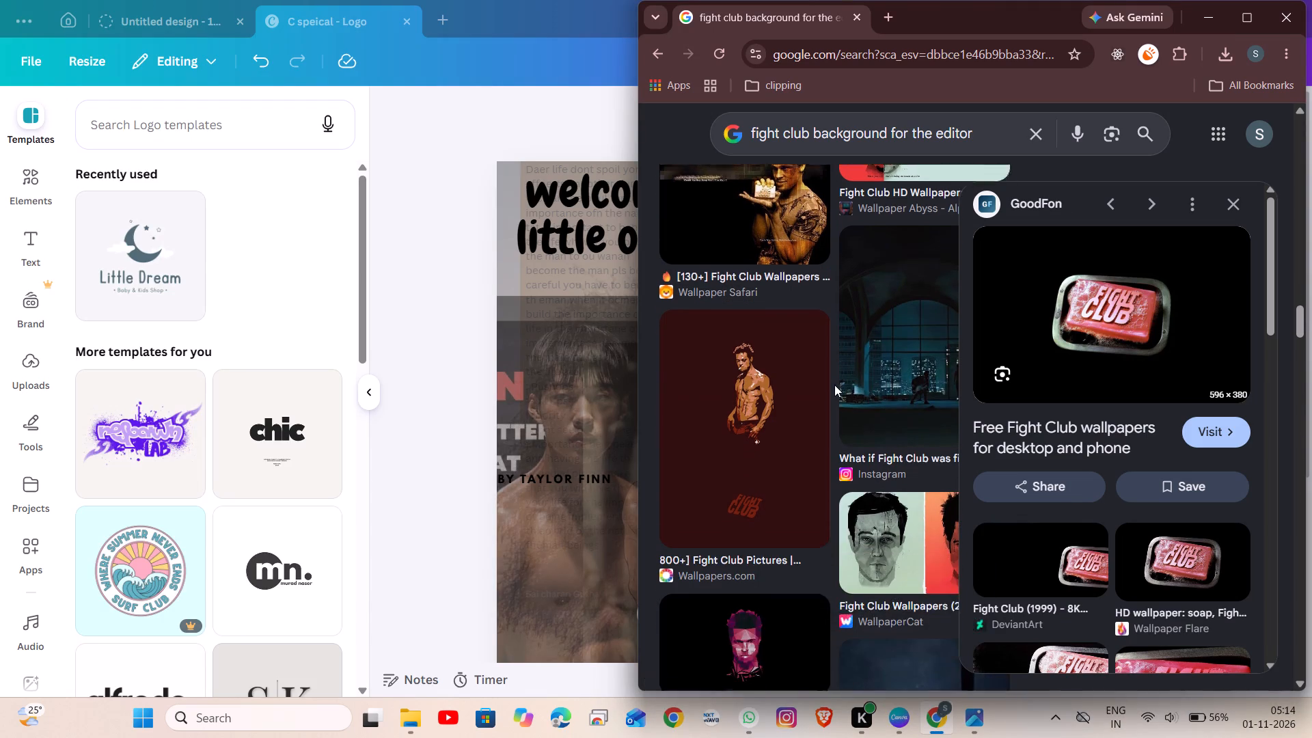
scroll(834, 385, "down", 3)
scroll(834, 385, "up", 1)
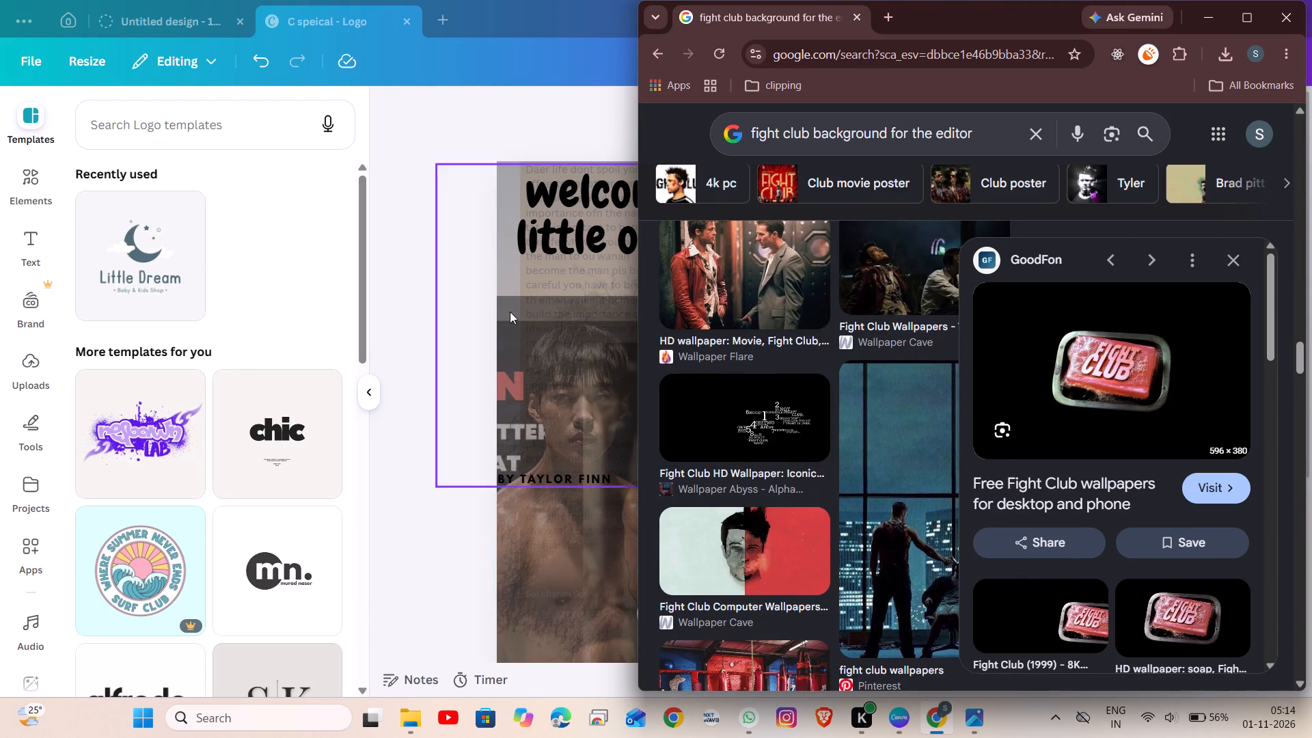
scroll(860, 430, "down", 1)
left_click(551, 399)
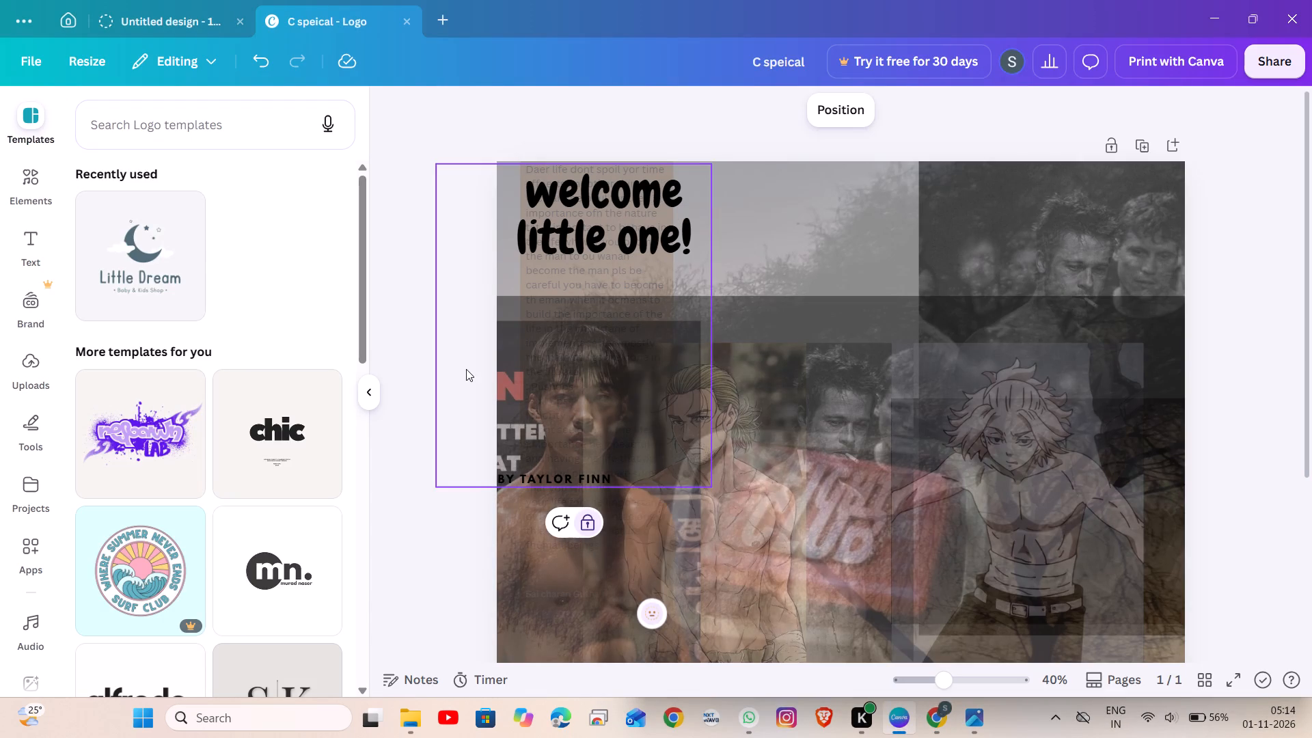
left_click(466, 369)
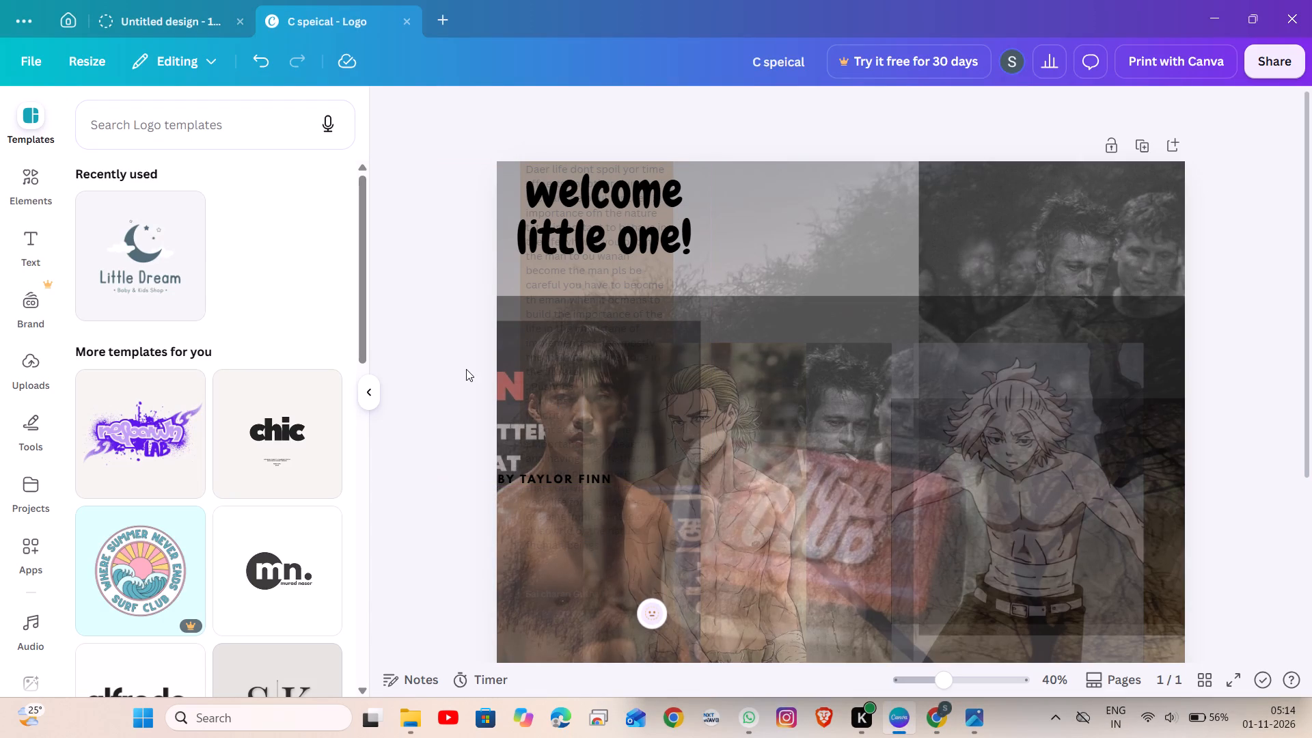
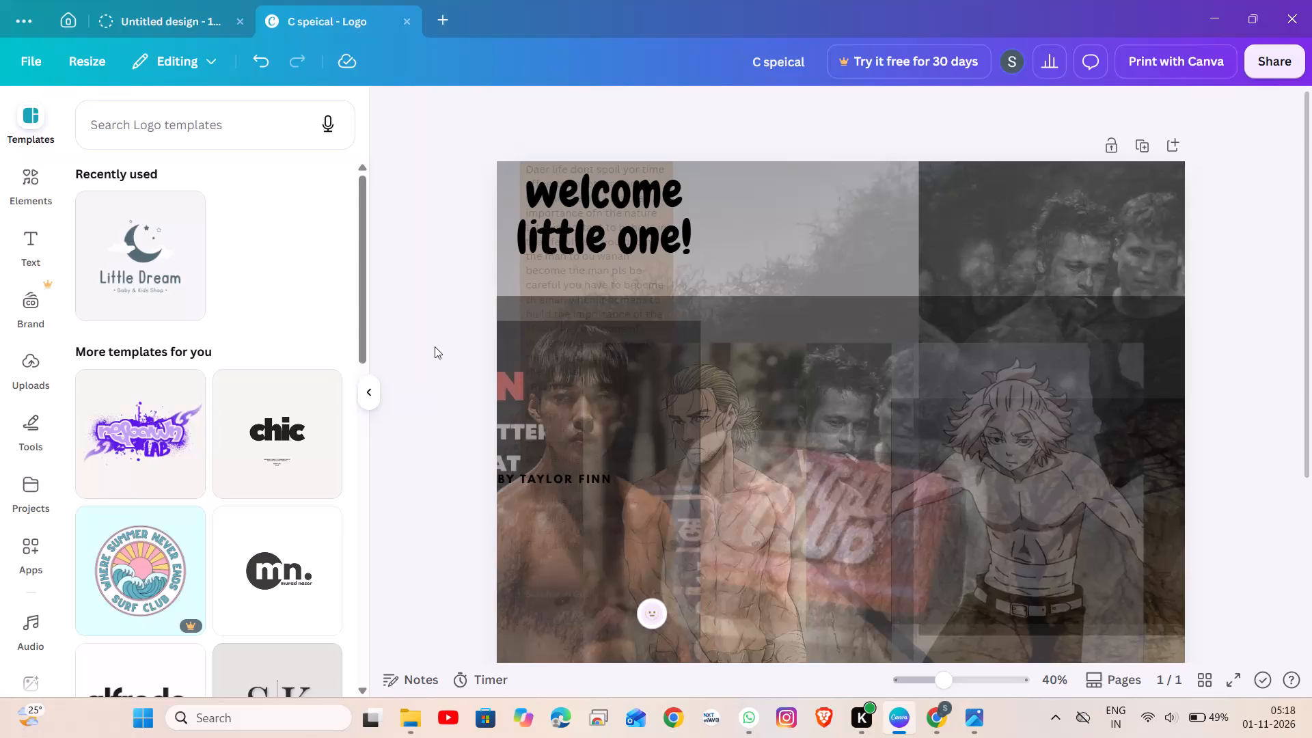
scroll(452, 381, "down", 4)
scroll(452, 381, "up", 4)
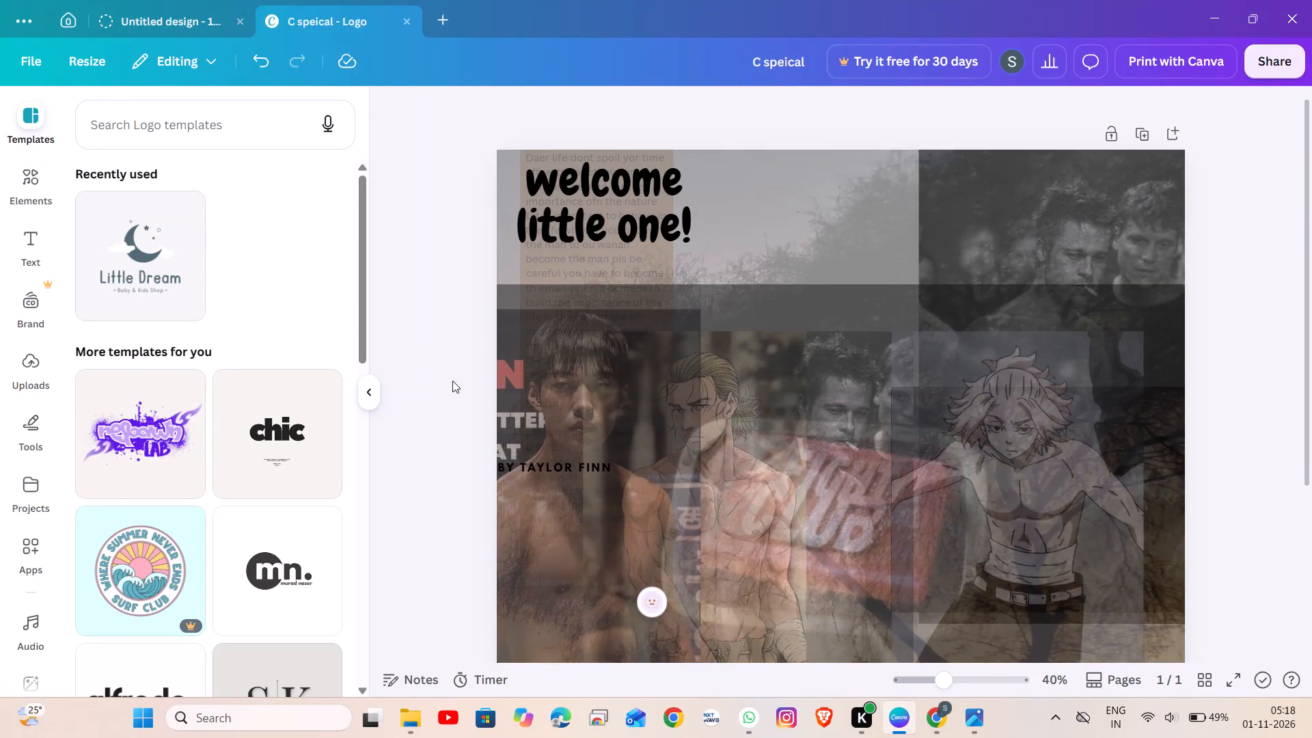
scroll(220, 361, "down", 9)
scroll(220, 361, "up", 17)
Open the Elements library, show its additional search options with Styles, and view the lower part of the design.
left_click(35, 175)
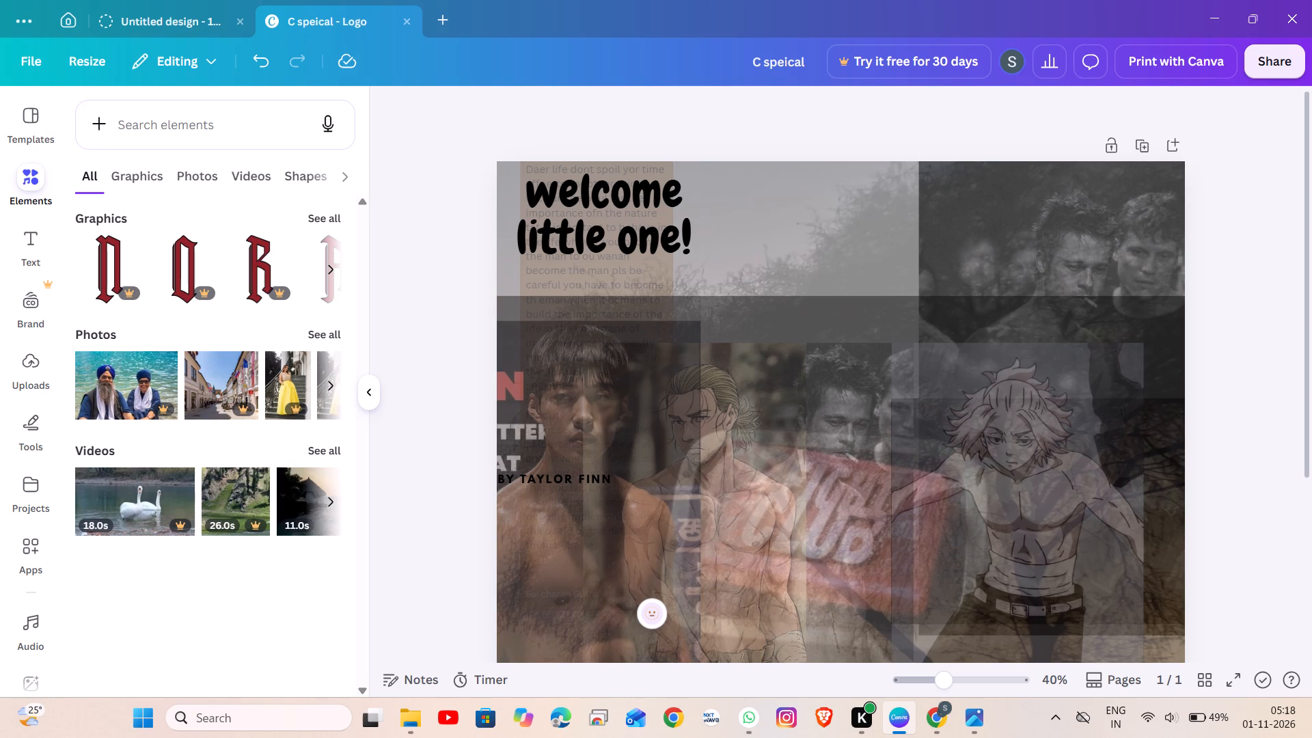
left_click(99, 126)
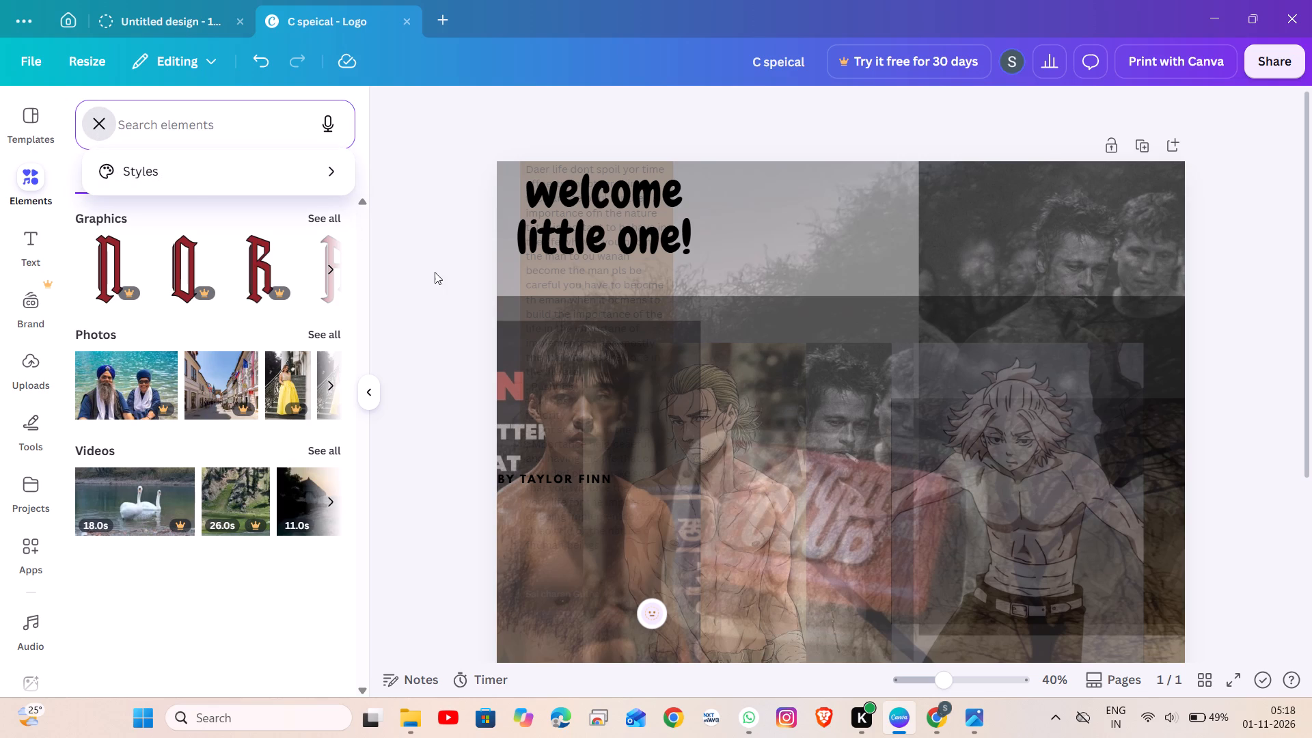
scroll(629, 347, "down", 3)
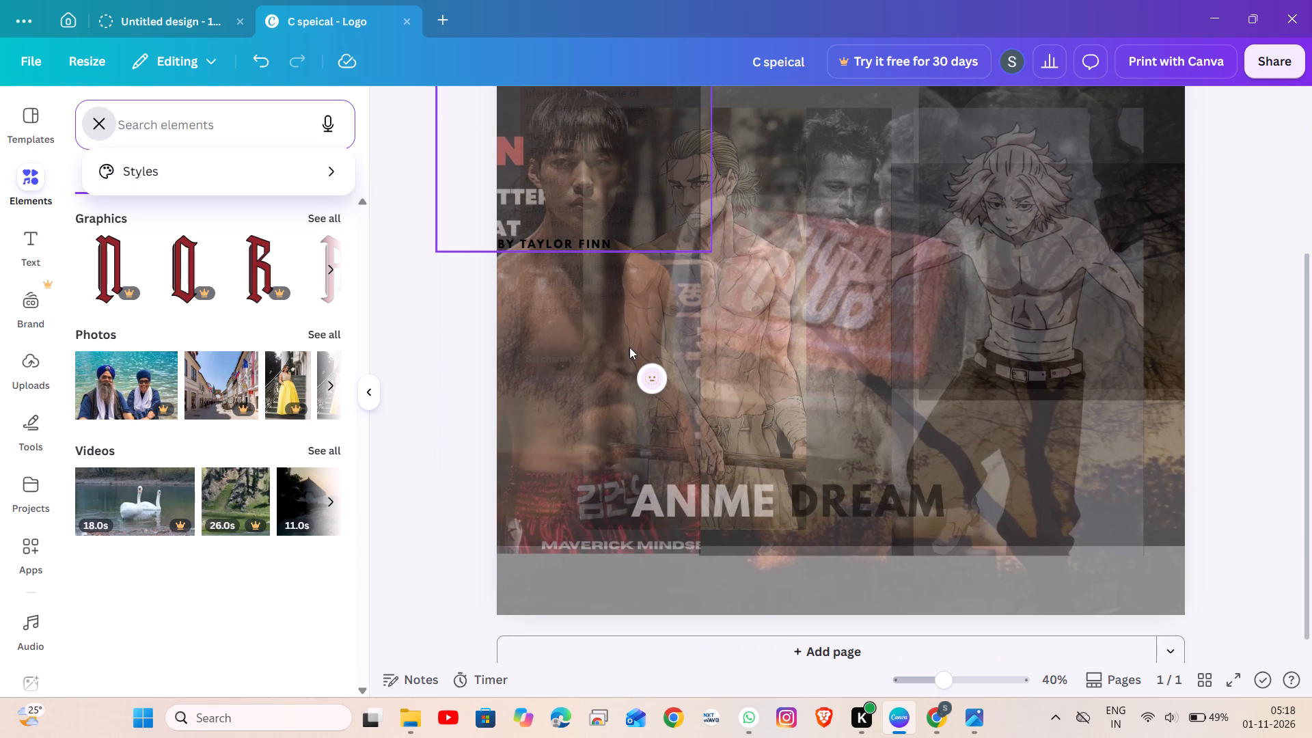